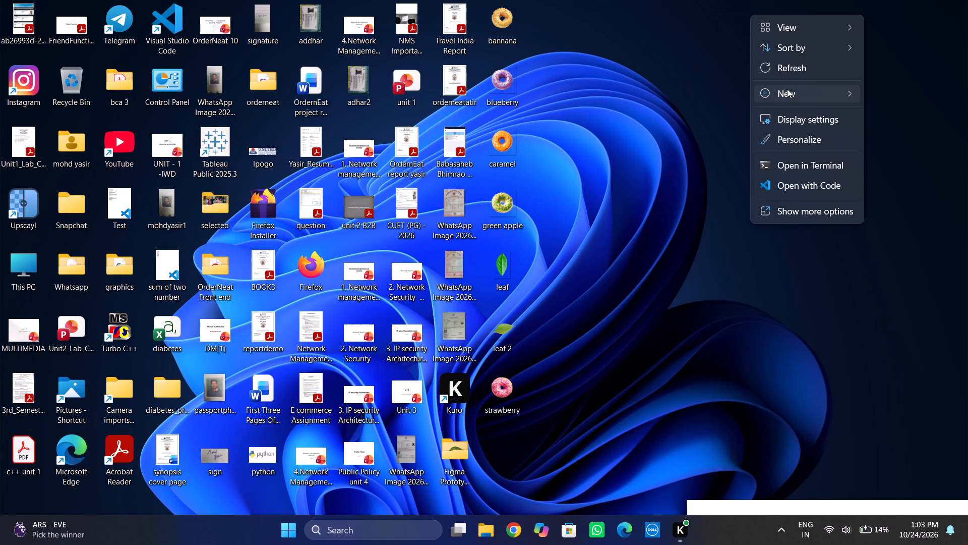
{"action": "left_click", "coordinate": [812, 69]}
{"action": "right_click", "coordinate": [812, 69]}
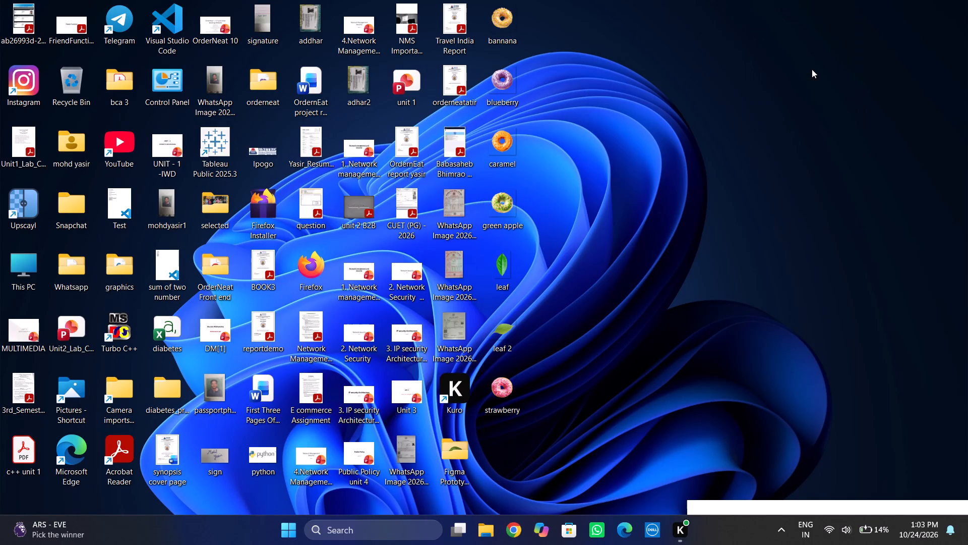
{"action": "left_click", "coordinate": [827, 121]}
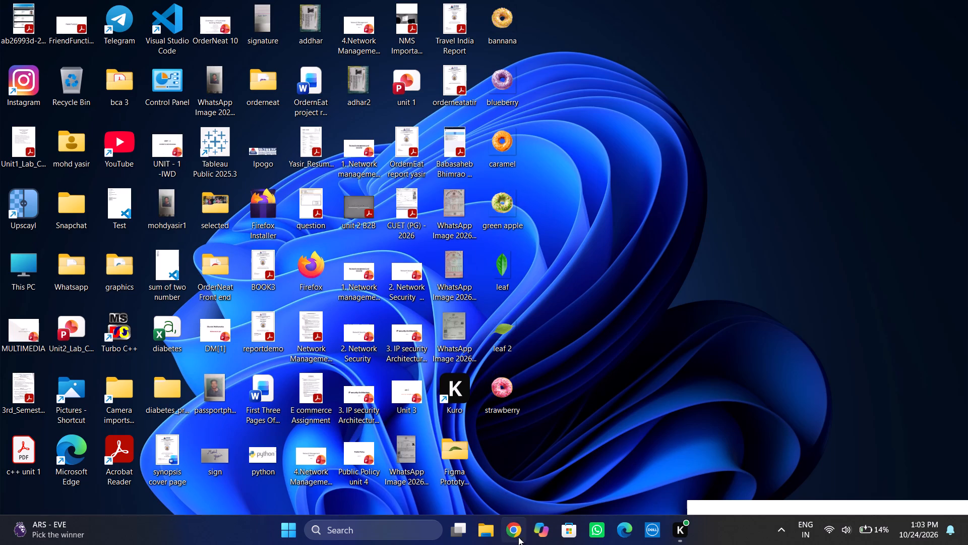
Launch the Figma desktop app from the recent searches and maximize its window.
{"action": "left_click", "coordinate": [404, 522]}
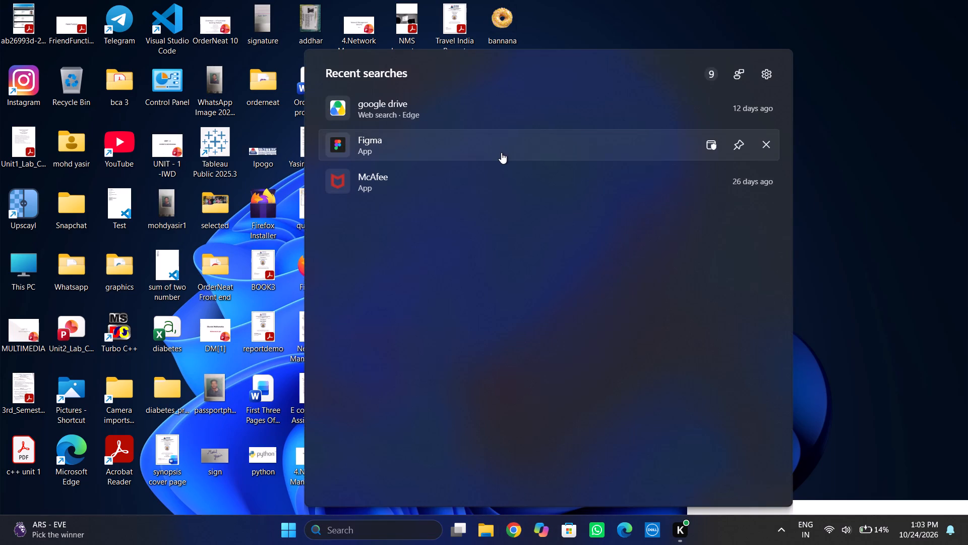
{"action": "double_click", "coordinate": [501, 152]}
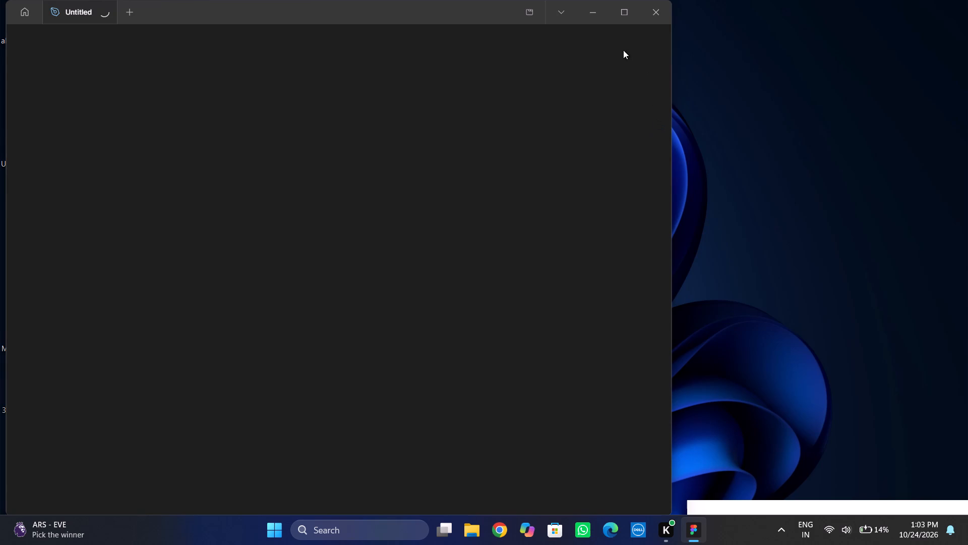
{"action": "double_click", "coordinate": [624, 6]}
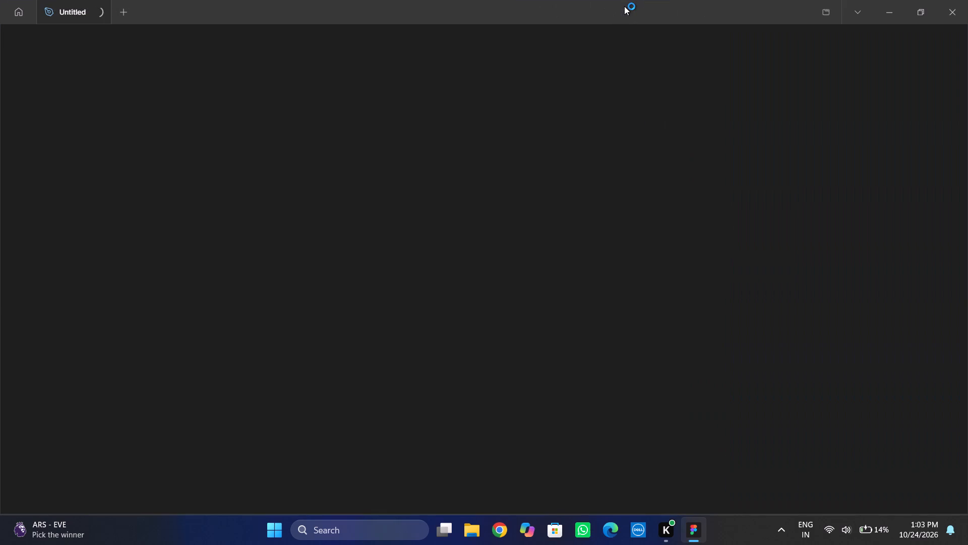
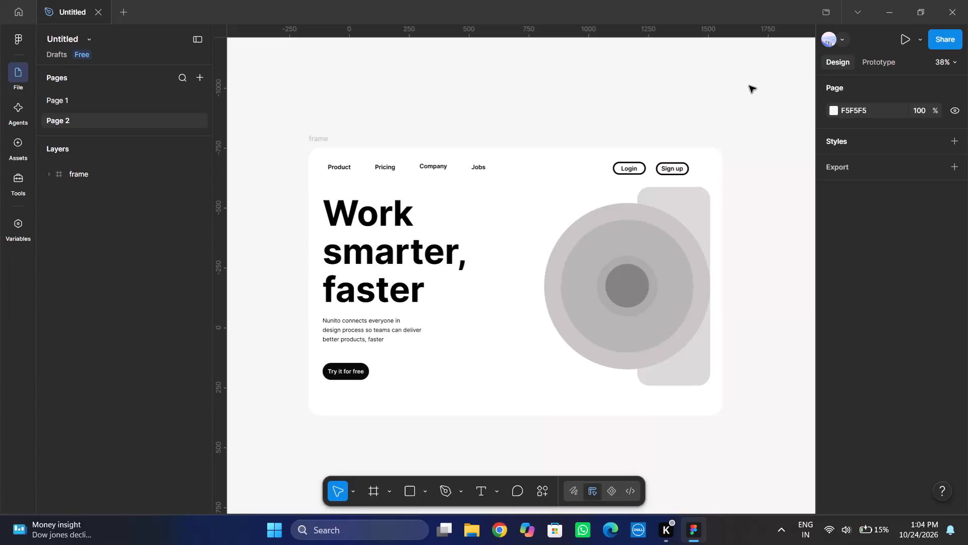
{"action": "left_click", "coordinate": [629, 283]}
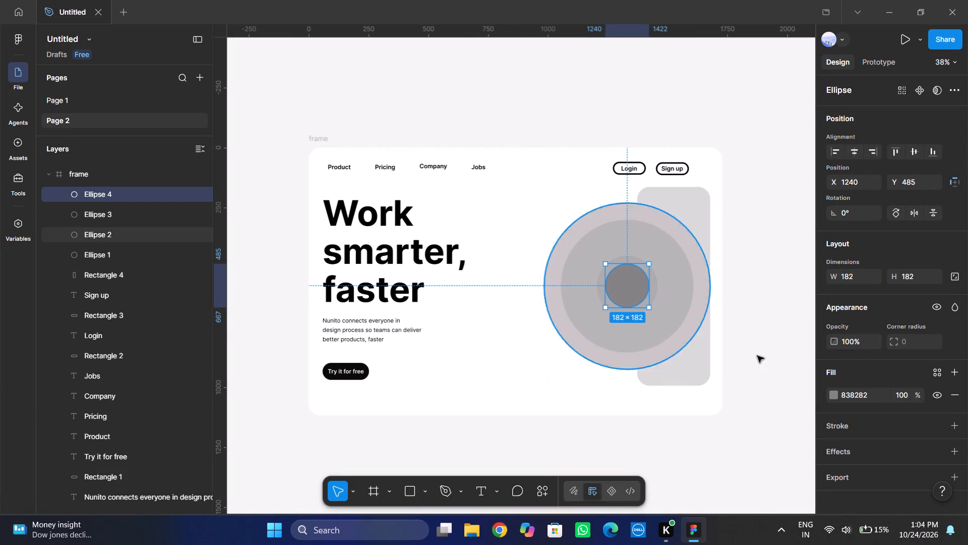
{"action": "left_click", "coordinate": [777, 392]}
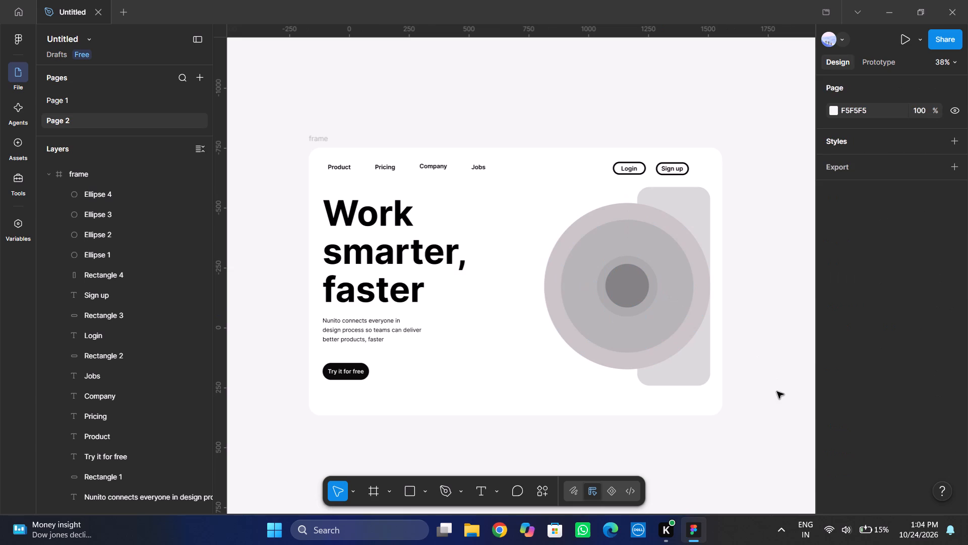
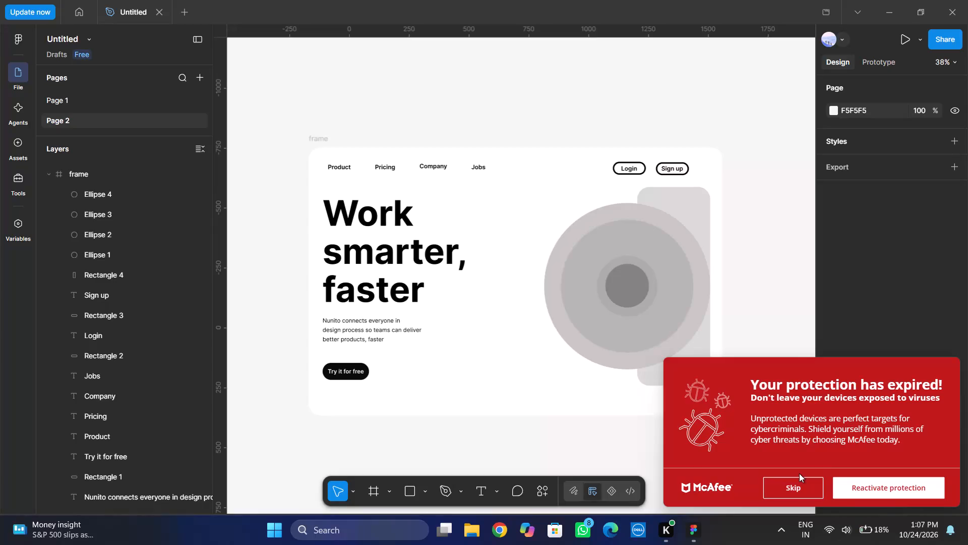
Skip the McAfee expired-protection pop-up to clear it from the design canvas.
{"action": "left_click", "coordinate": [799, 473]}
{"action": "left_click", "coordinate": [801, 483]}
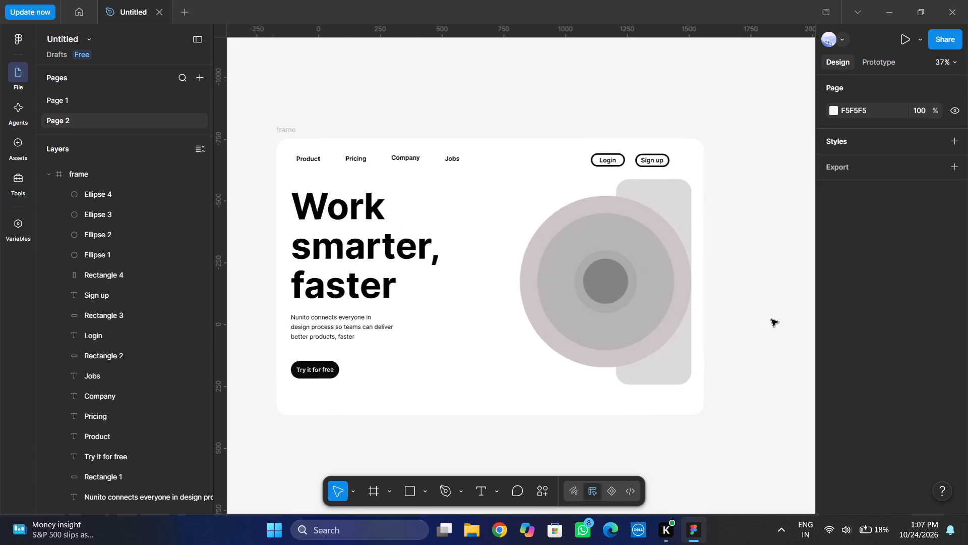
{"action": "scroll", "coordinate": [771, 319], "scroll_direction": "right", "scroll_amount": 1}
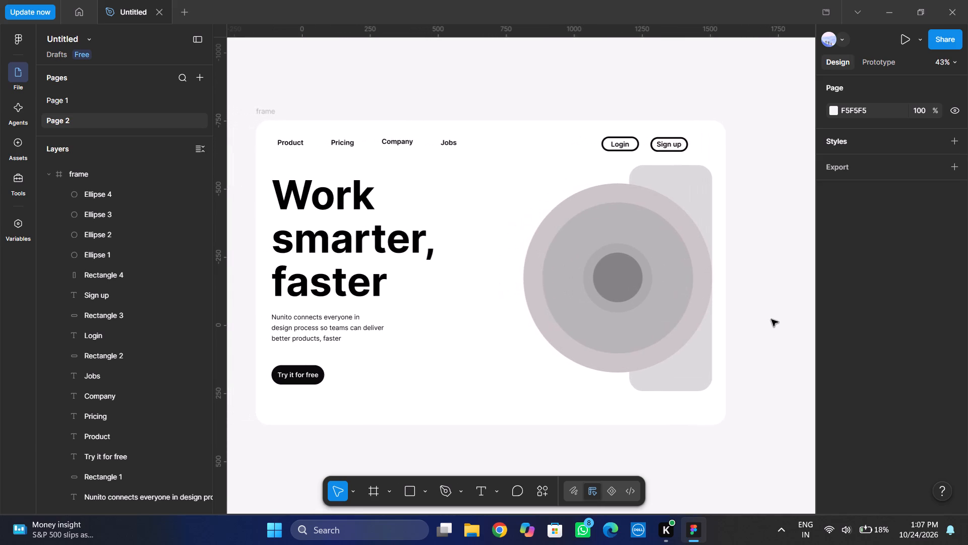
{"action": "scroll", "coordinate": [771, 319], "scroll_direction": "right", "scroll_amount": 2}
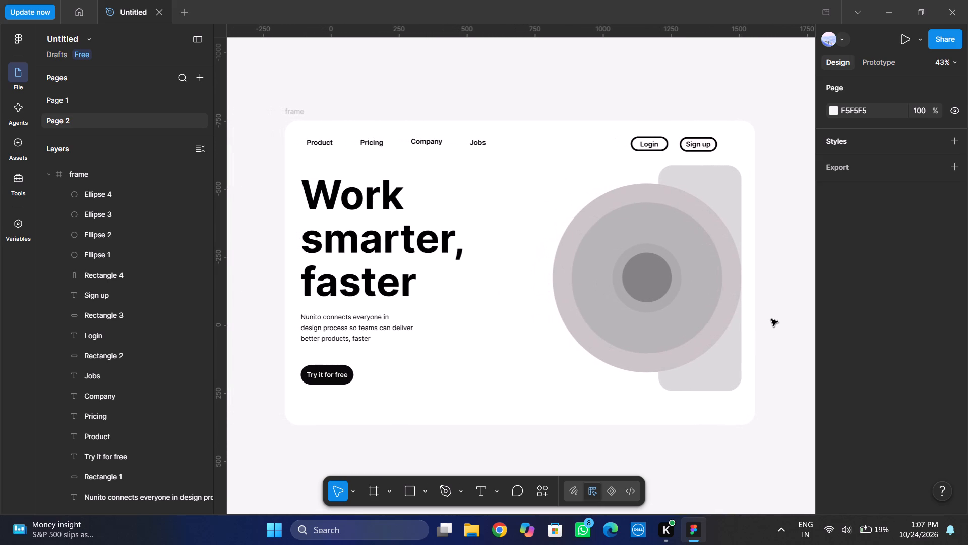
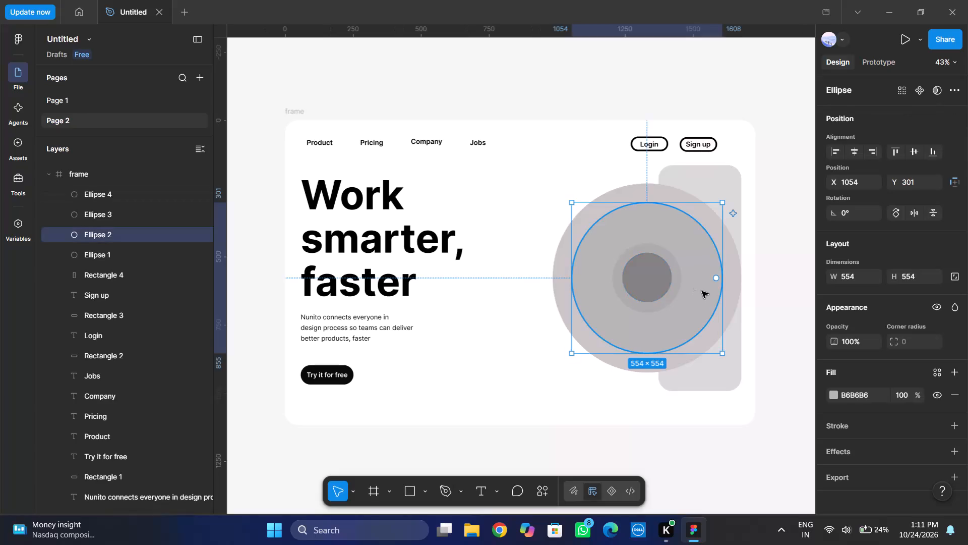
Duplicate the 554 × 554 grey ellipse and cut the copy into an arc with a sweep of about 78%.
{"action": "key", "text": "ctrl+d"}
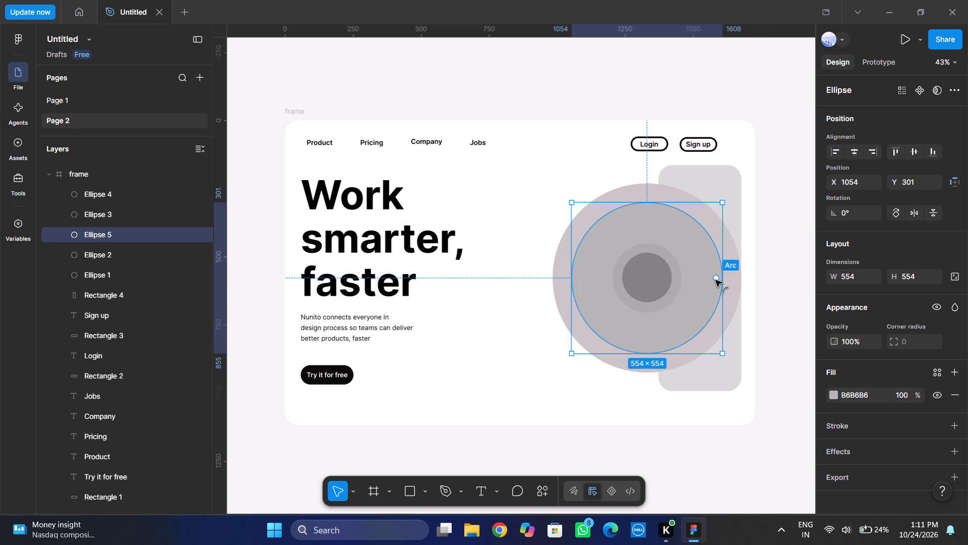
{"action": "left_click_drag", "start_coordinate": [715, 280], "coordinate": [715, 266]}
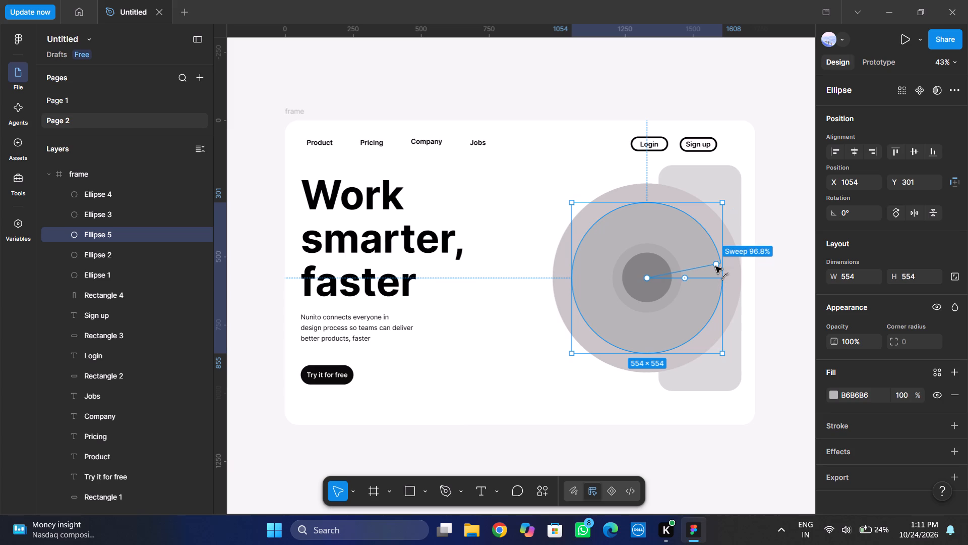
{"action": "left_click_drag", "start_coordinate": [715, 266], "coordinate": [711, 330]}
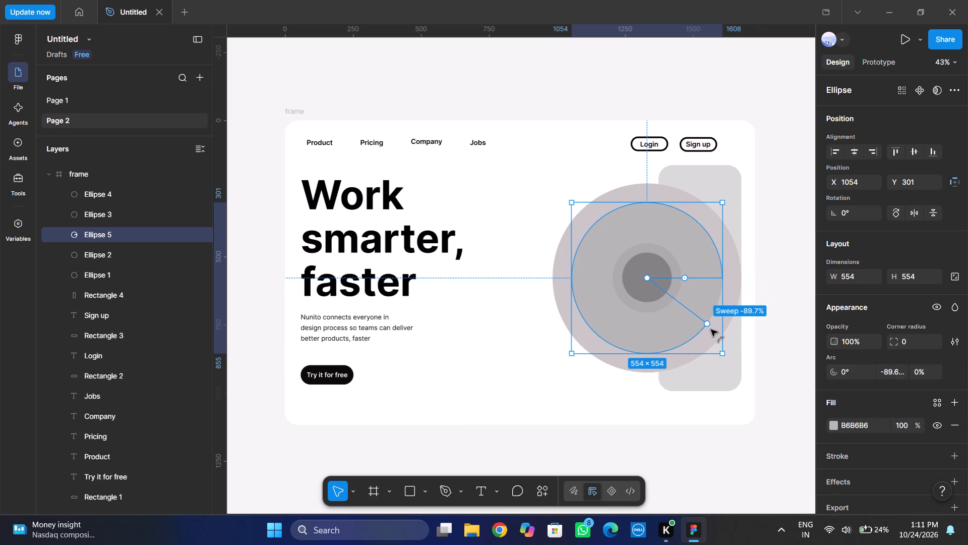
{"action": "left_click_drag", "start_coordinate": [711, 330], "coordinate": [662, 192]}
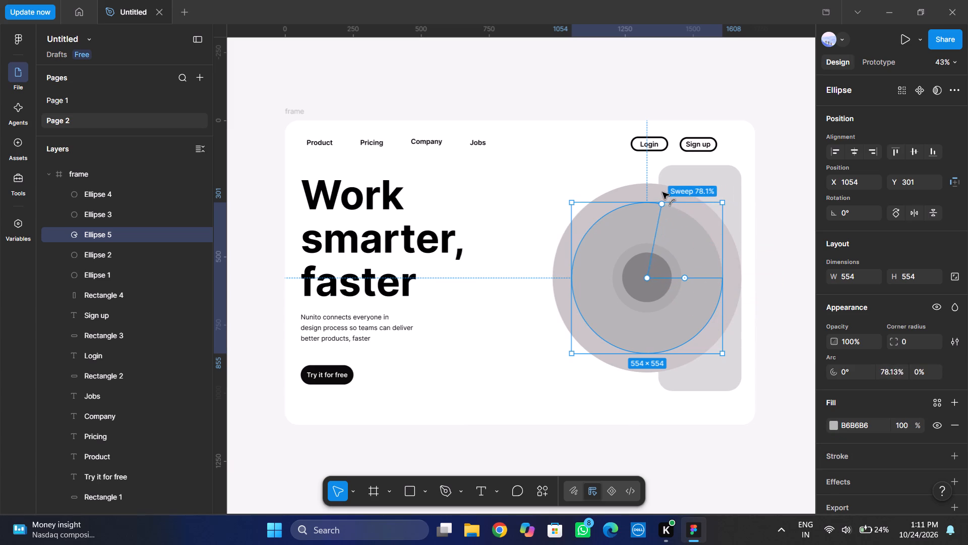
{"action": "left_click_drag", "start_coordinate": [662, 192], "coordinate": [660, 194]}
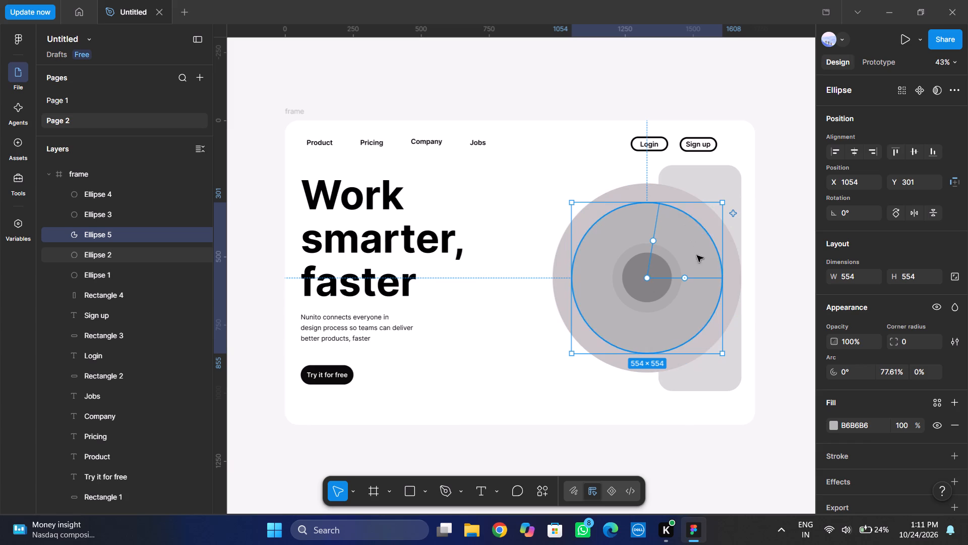
Change the arc copy's fill to pale pink F9E9E9.
{"action": "left_click", "coordinate": [835, 427]}
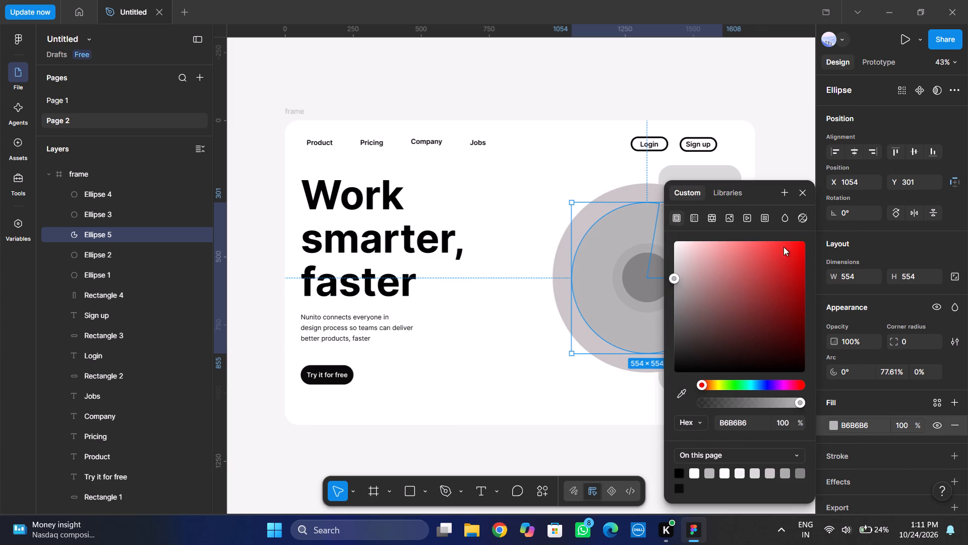
{"action": "left_click", "coordinate": [714, 243]}
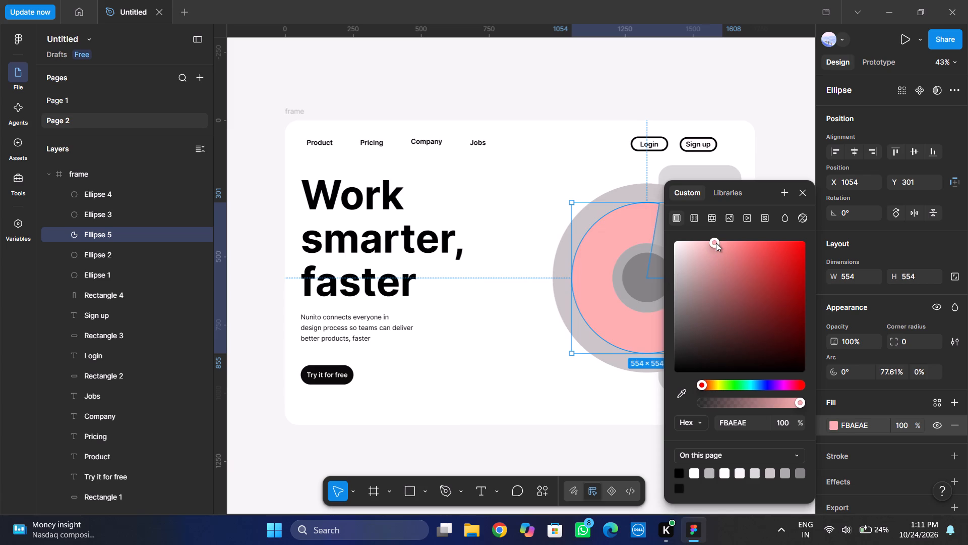
{"action": "left_click", "coordinate": [745, 252]}
{"action": "left_click", "coordinate": [793, 281]}
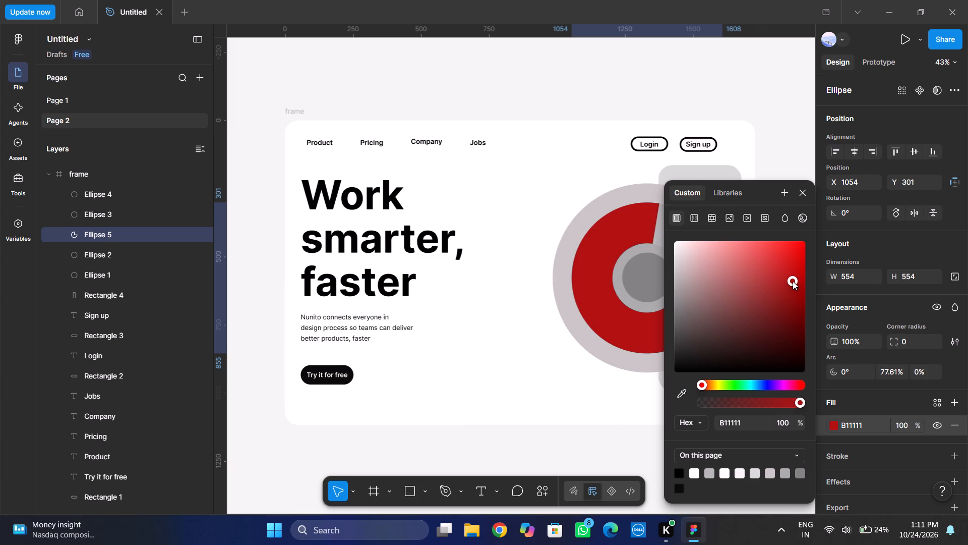
{"action": "left_click", "coordinate": [679, 245]}
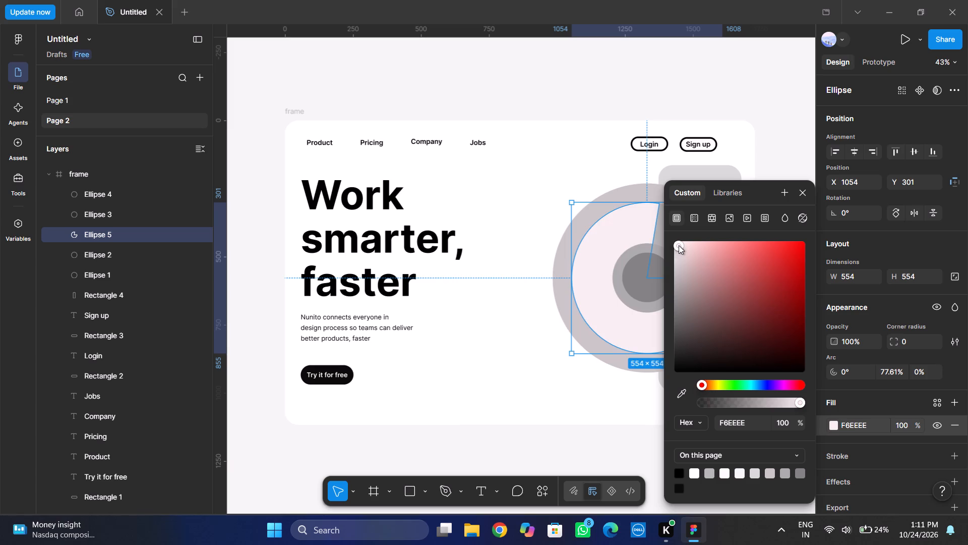
{"action": "left_click", "coordinate": [693, 247]}
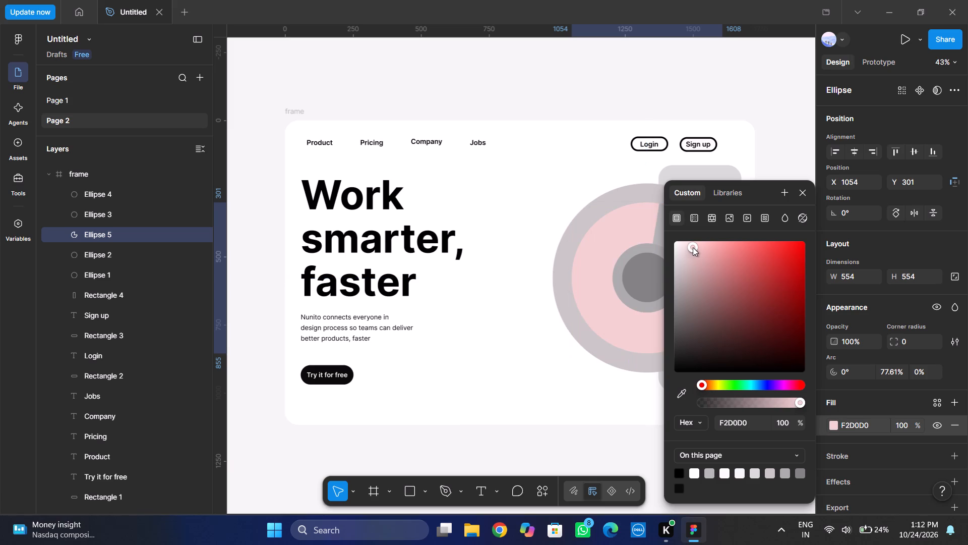
{"action": "left_click", "coordinate": [683, 244]}
{"action": "left_click", "coordinate": [625, 454]}
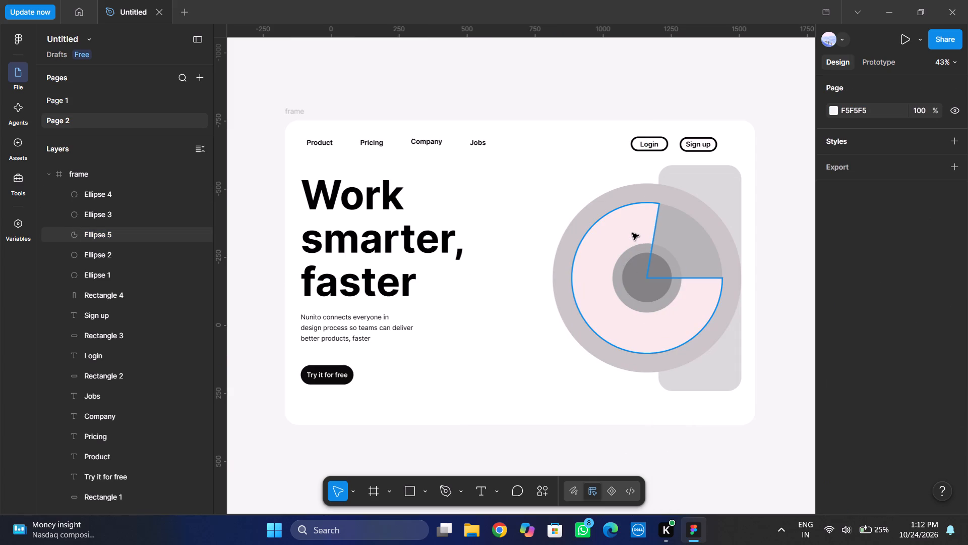
Reshape the pink arc into a wedge on the circle's right side, starting at about 54° with a -37.5% sweep.
{"action": "left_click", "coordinate": [635, 237]}
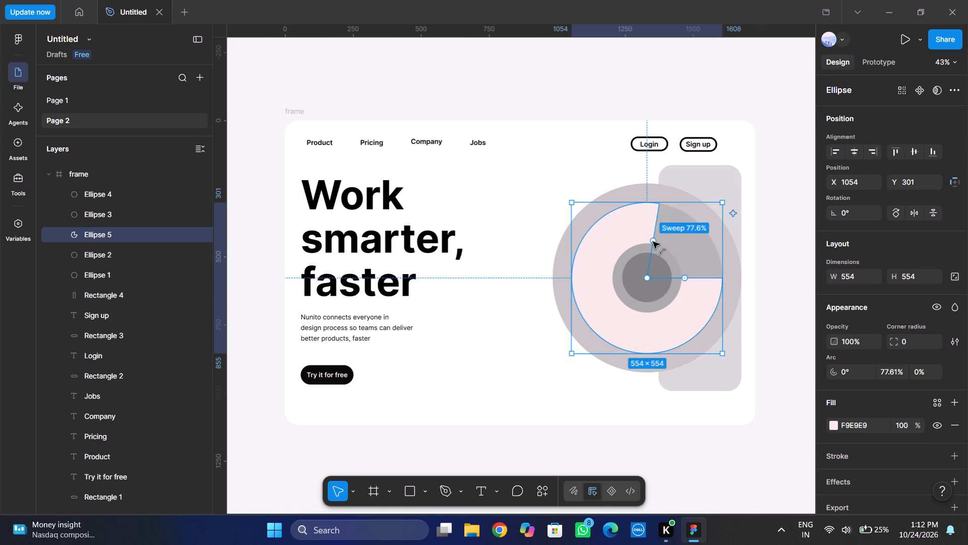
{"action": "left_click_drag", "start_coordinate": [654, 241], "coordinate": [599, 243]}
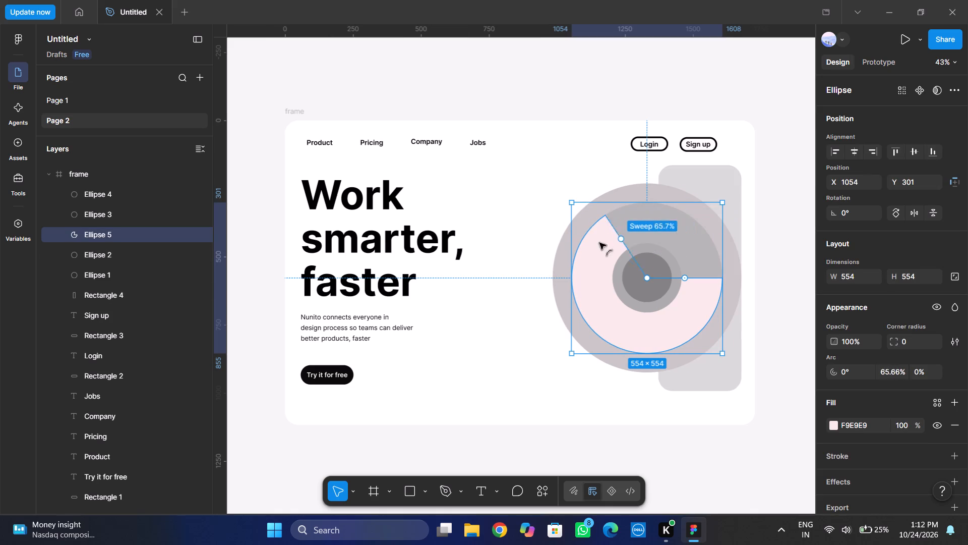
{"action": "left_click_drag", "start_coordinate": [599, 243], "coordinate": [681, 189]}
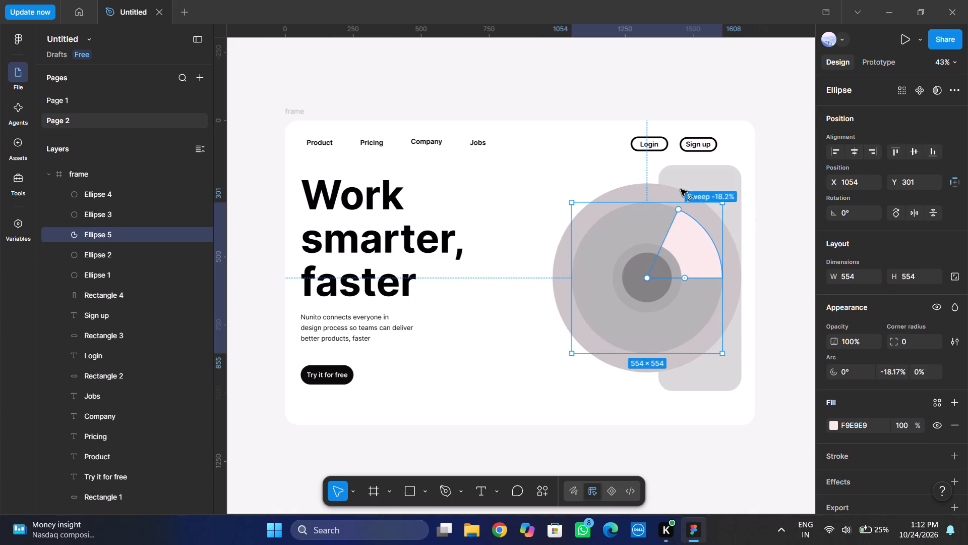
{"action": "left_click_drag", "start_coordinate": [681, 189], "coordinate": [664, 183]}
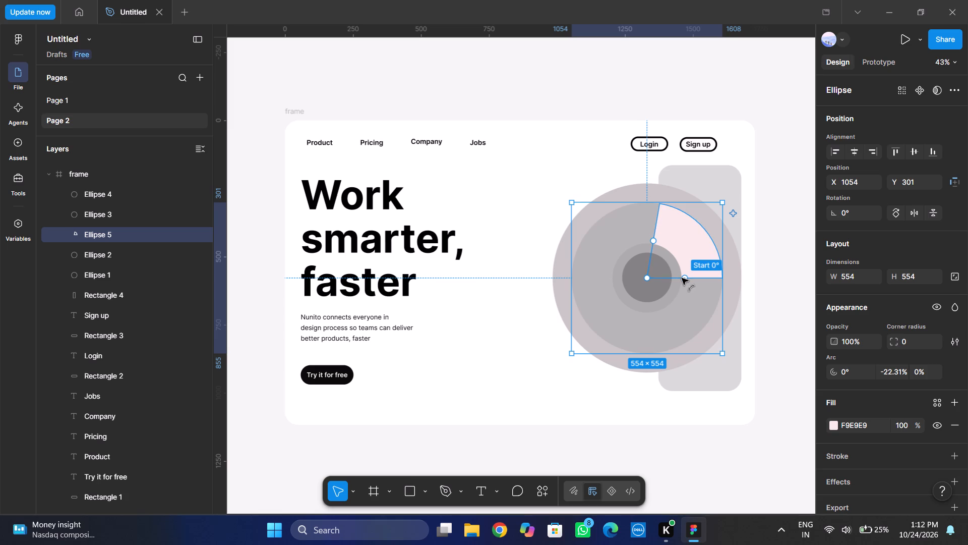
{"action": "left_click_drag", "start_coordinate": [682, 278], "coordinate": [687, 291]}
{"action": "left_click_drag", "start_coordinate": [662, 245], "coordinate": [646, 234]}
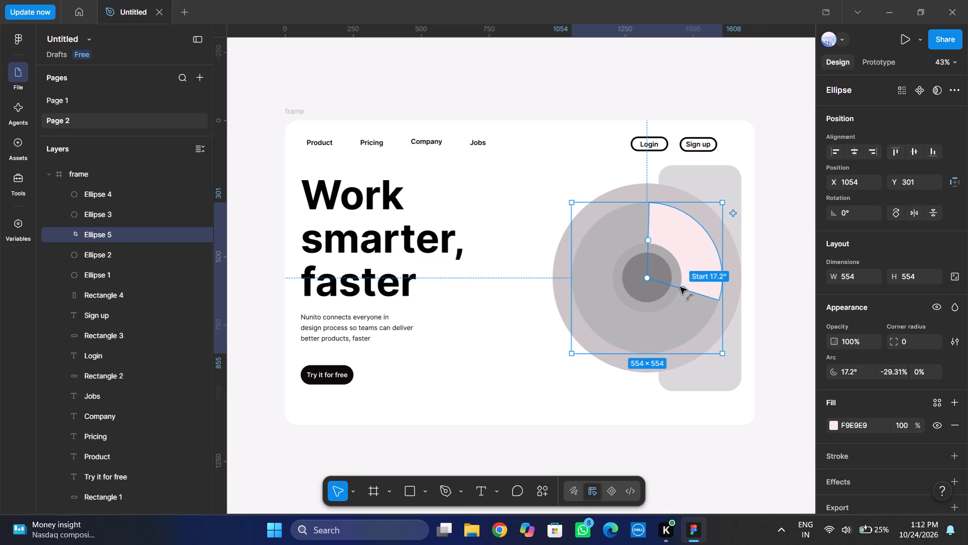
{"action": "left_click_drag", "start_coordinate": [680, 287], "coordinate": [678, 303]}
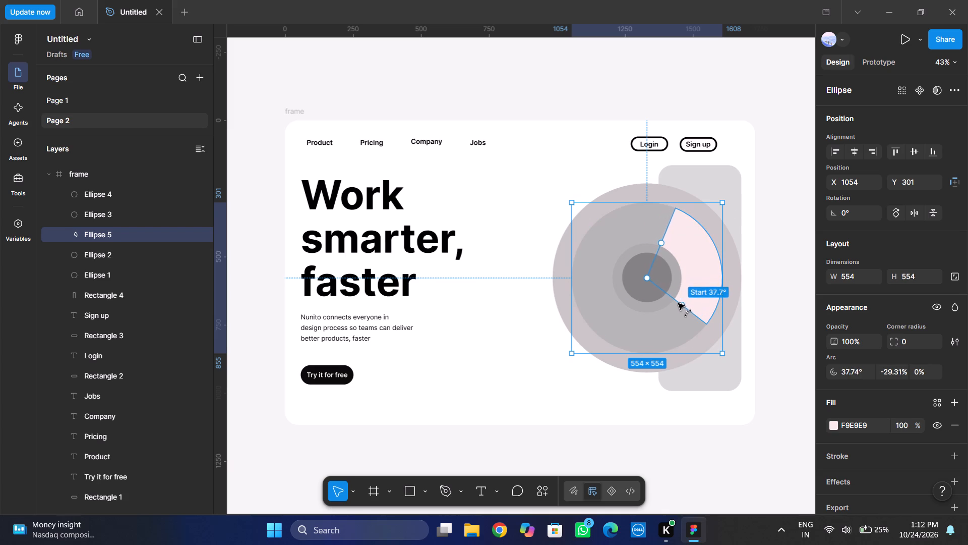
{"action": "left_click_drag", "start_coordinate": [678, 303], "coordinate": [677, 306]}
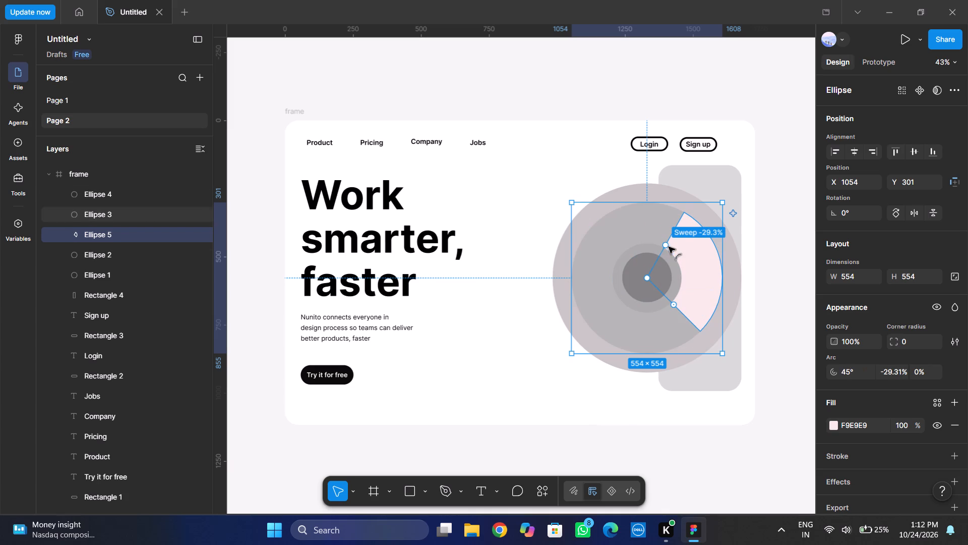
{"action": "left_click_drag", "start_coordinate": [666, 245], "coordinate": [648, 233]}
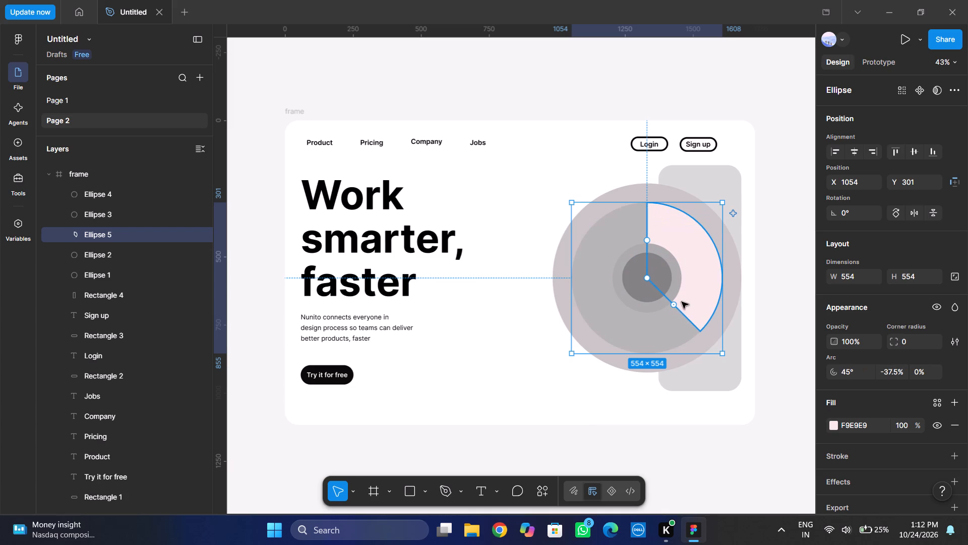
{"action": "left_click_drag", "start_coordinate": [673, 306], "coordinate": [670, 316]}
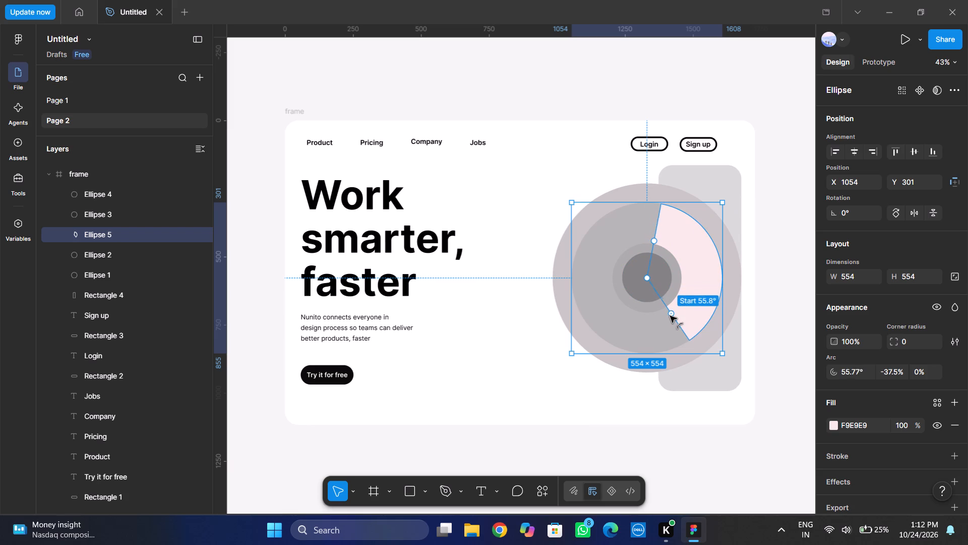
{"action": "left_click_drag", "start_coordinate": [670, 316], "coordinate": [672, 316]}
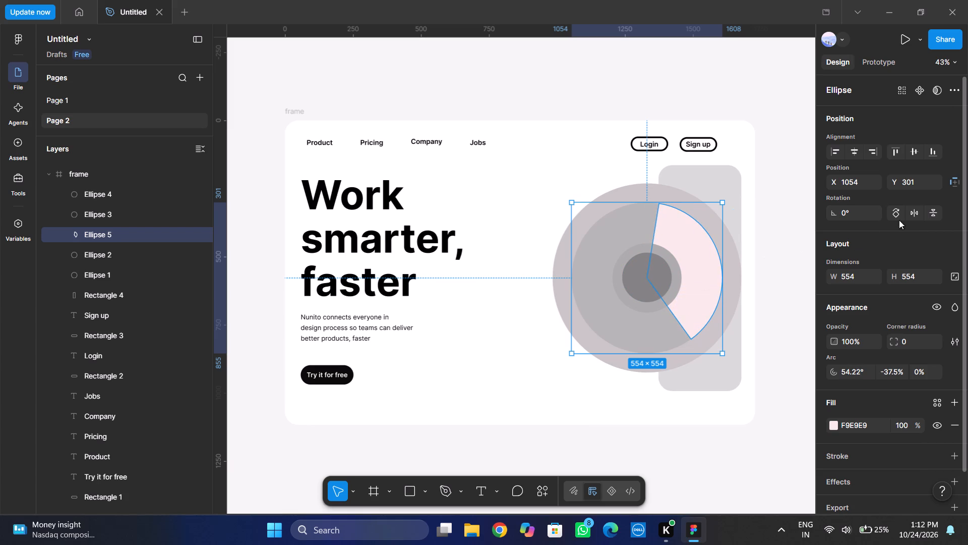
Rotate the pink wedge to -3°.
{"action": "left_click_drag", "start_coordinate": [830, 211], "coordinate": [507, 268]}
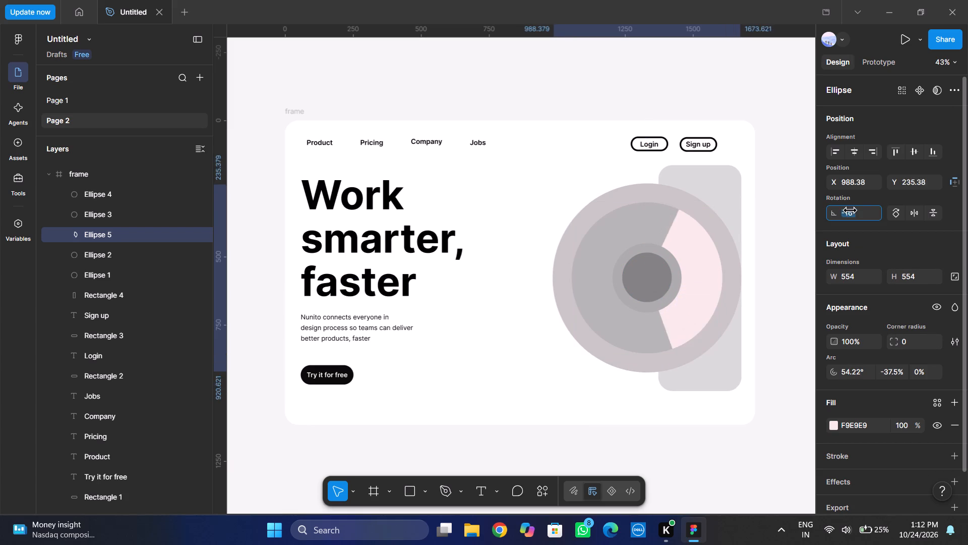
{"action": "left_click_drag", "start_coordinate": [507, 268], "coordinate": [487, 274]}
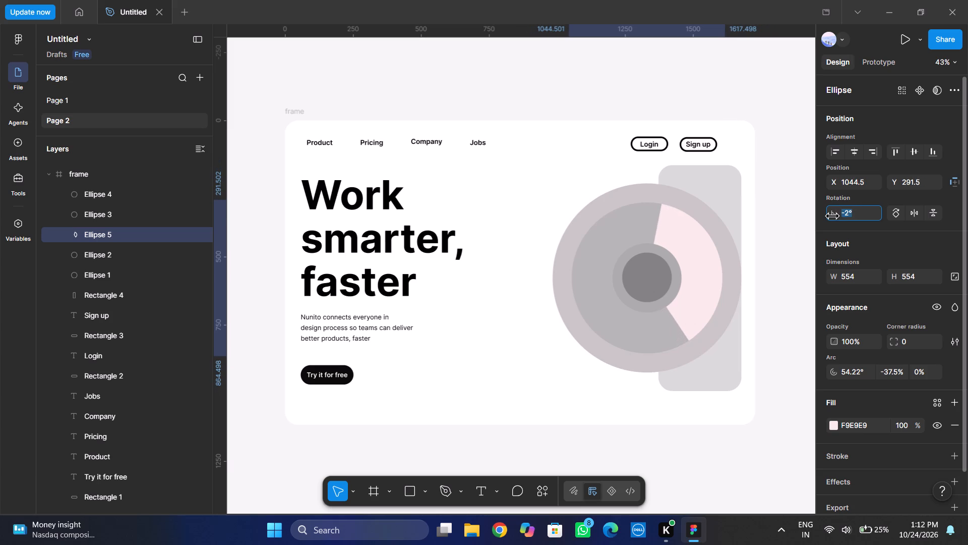
{"action": "left_click_drag", "start_coordinate": [487, 274], "coordinate": [488, 272]}
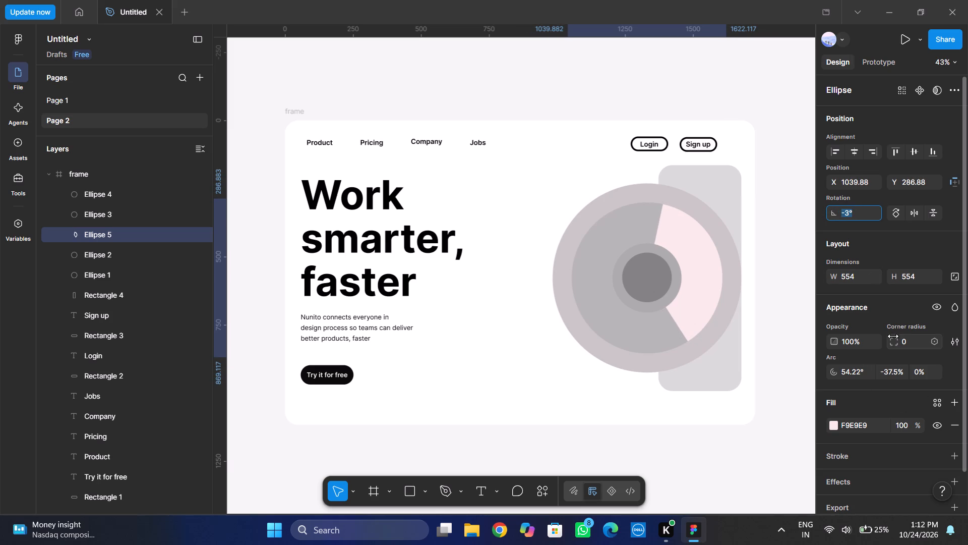
Round the pink wedge's corners with a corner radius of 26.
{"action": "left_click_drag", "start_coordinate": [899, 341], "coordinate": [788, 257]}
{"action": "left_click_drag", "start_coordinate": [788, 257], "coordinate": [860, 286]}
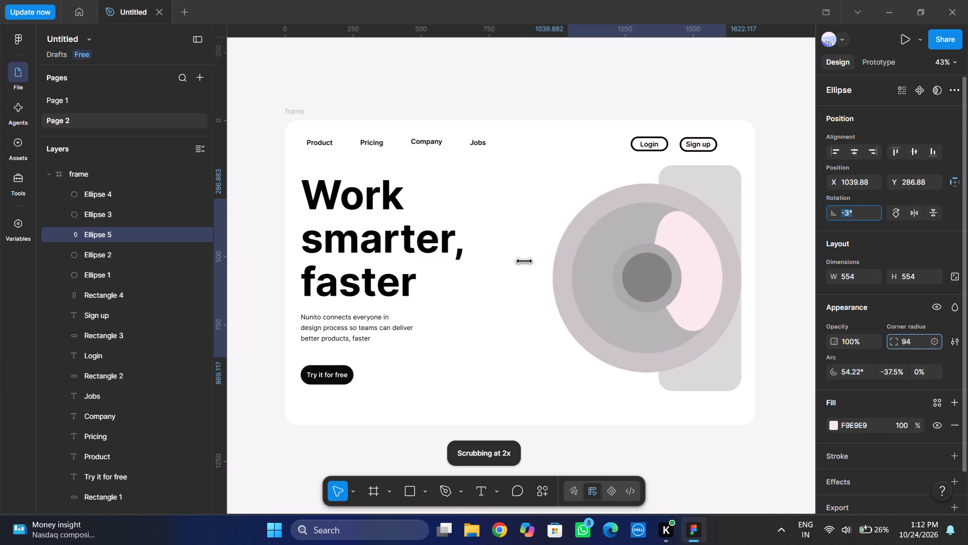
{"action": "left_click_drag", "start_coordinate": [860, 286], "coordinate": [551, 298]}
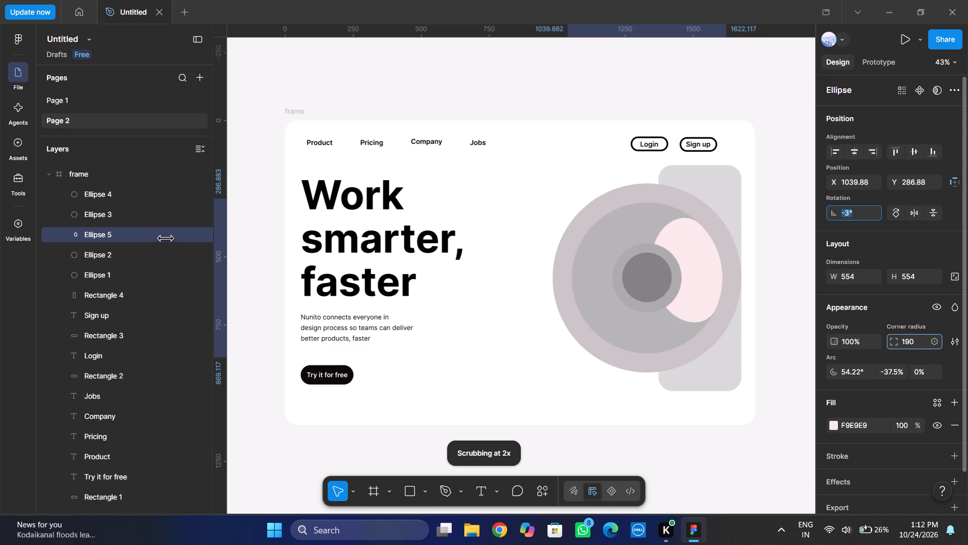
{"action": "left_click_drag", "start_coordinate": [551, 298], "coordinate": [293, 283]}
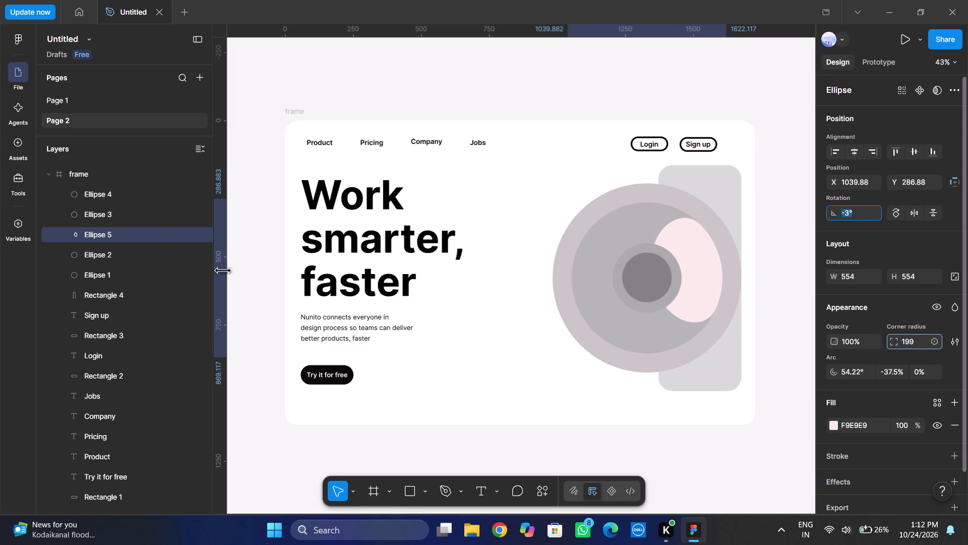
{"action": "left_click_drag", "start_coordinate": [293, 283], "coordinate": [472, 271]}
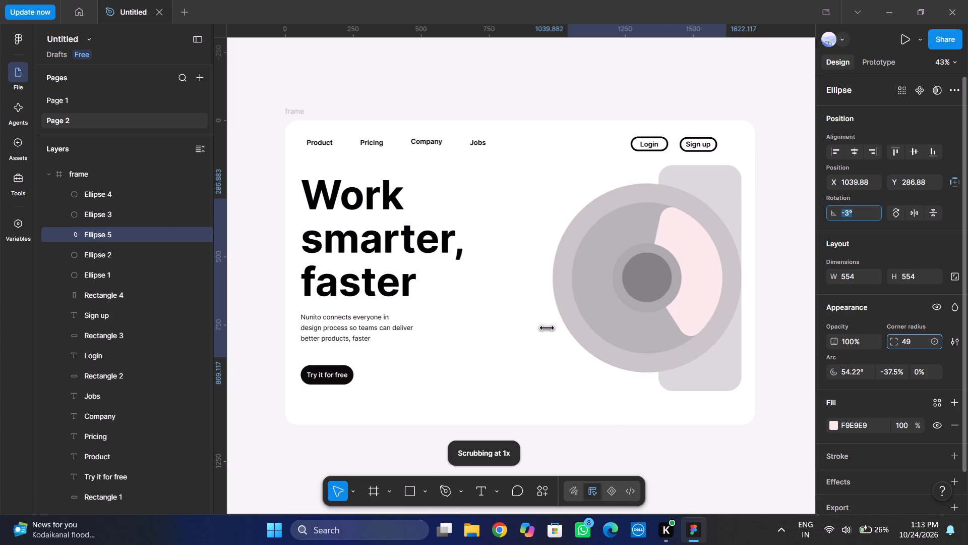
{"action": "left_click_drag", "start_coordinate": [472, 271], "coordinate": [419, 264]}
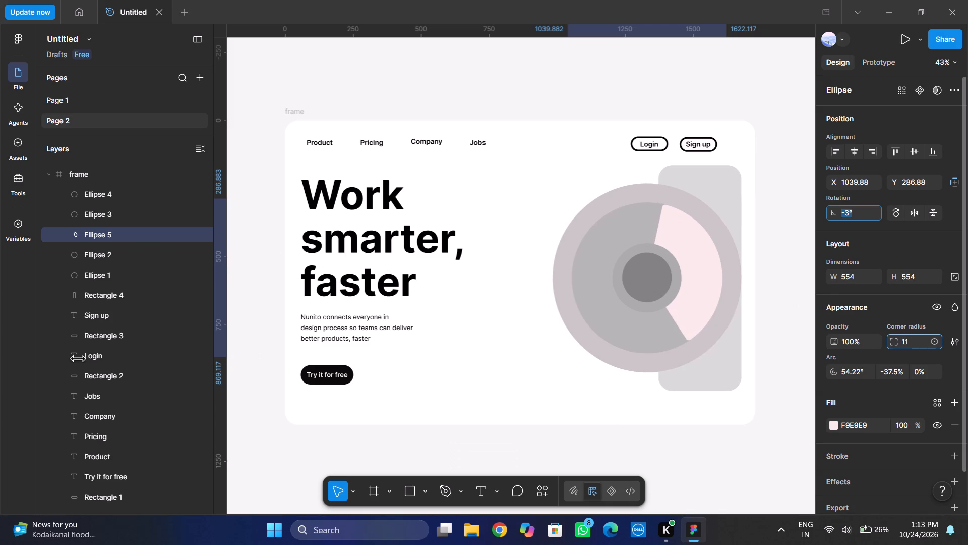
{"action": "left_click_drag", "start_coordinate": [419, 264], "coordinate": [772, 235]}
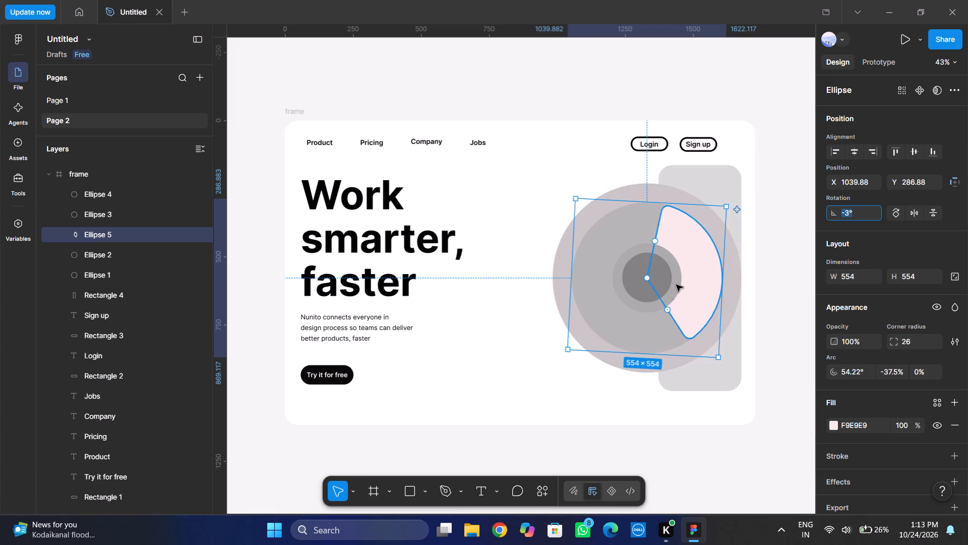
Shift the pink wedge's arc start to about 50°, keeping its sweep, and deselect it.
{"action": "left_click", "coordinate": [667, 312]}
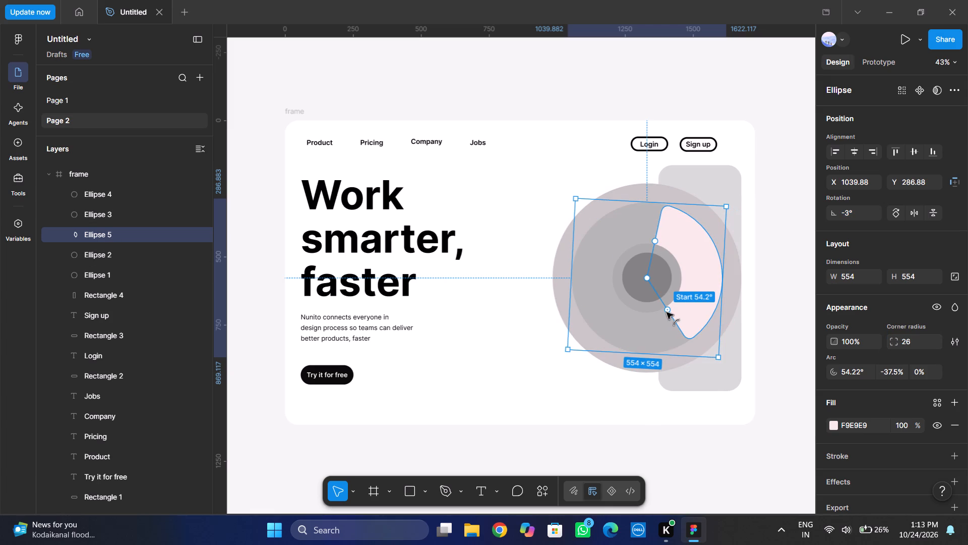
{"action": "left_click", "coordinate": [676, 300]}
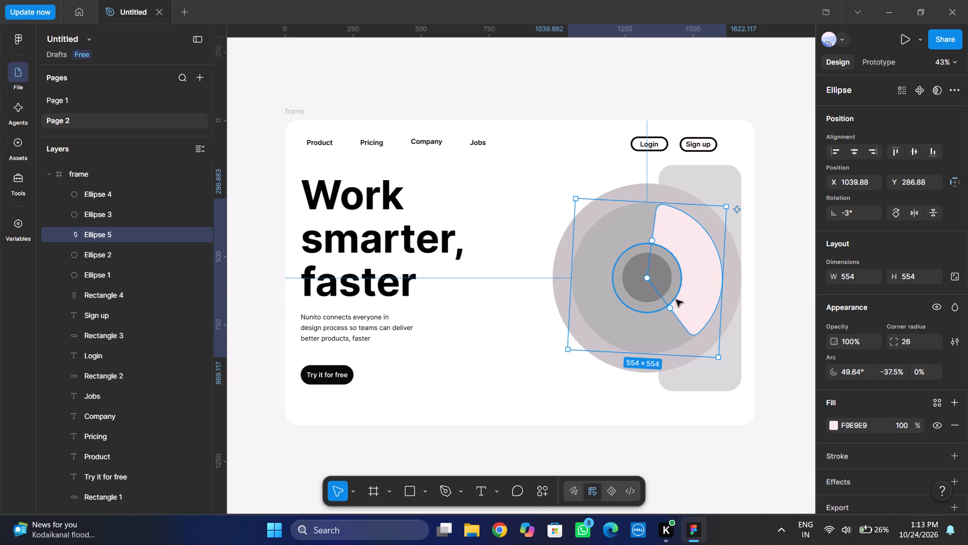
{"action": "left_click", "coordinate": [795, 467]}
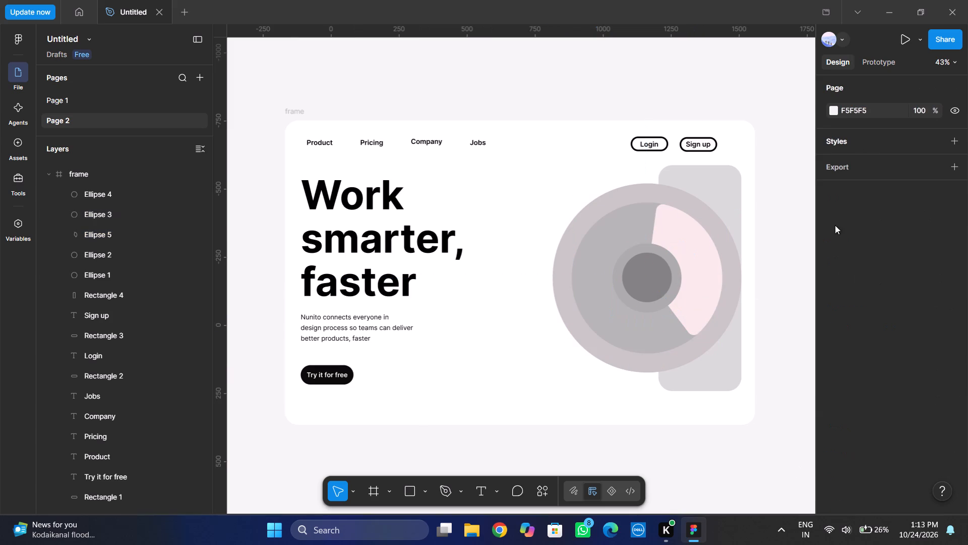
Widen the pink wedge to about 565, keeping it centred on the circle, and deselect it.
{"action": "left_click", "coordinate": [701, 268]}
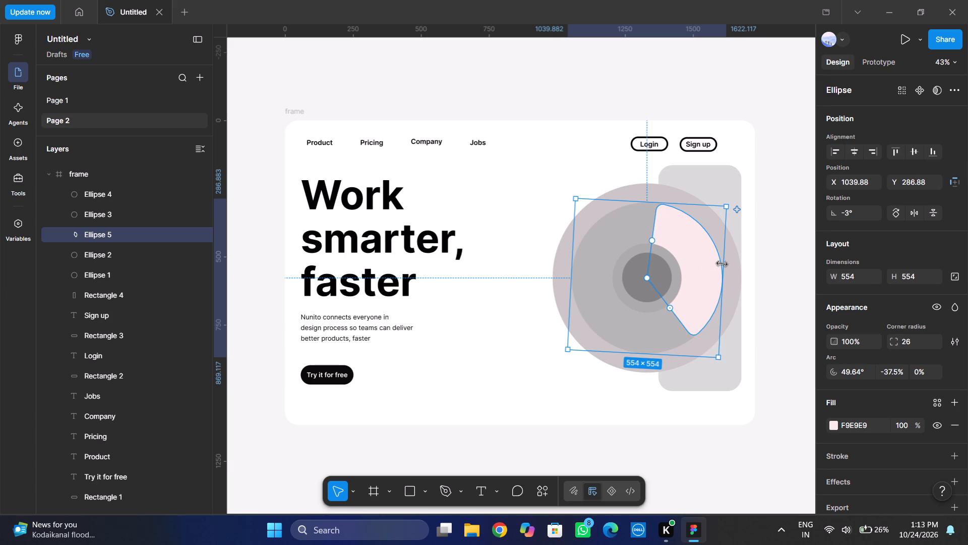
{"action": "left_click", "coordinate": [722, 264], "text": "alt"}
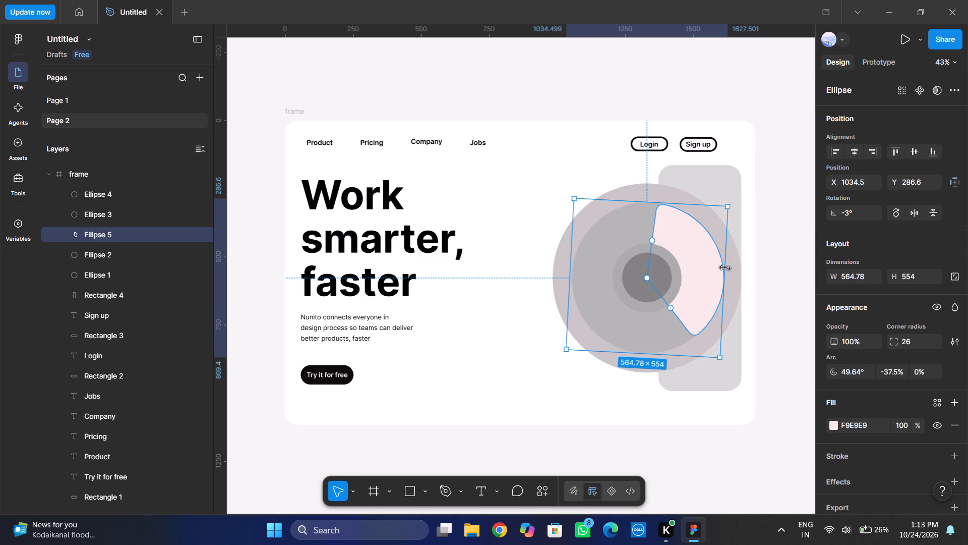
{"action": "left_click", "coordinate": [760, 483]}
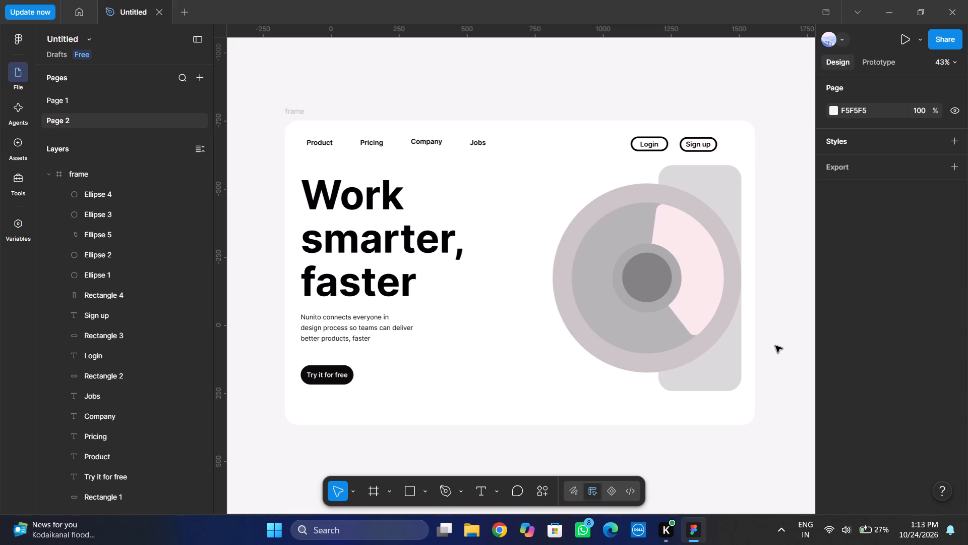
Delete the pink wedge from the circular hero graphic.
{"action": "left_click", "coordinate": [702, 309]}
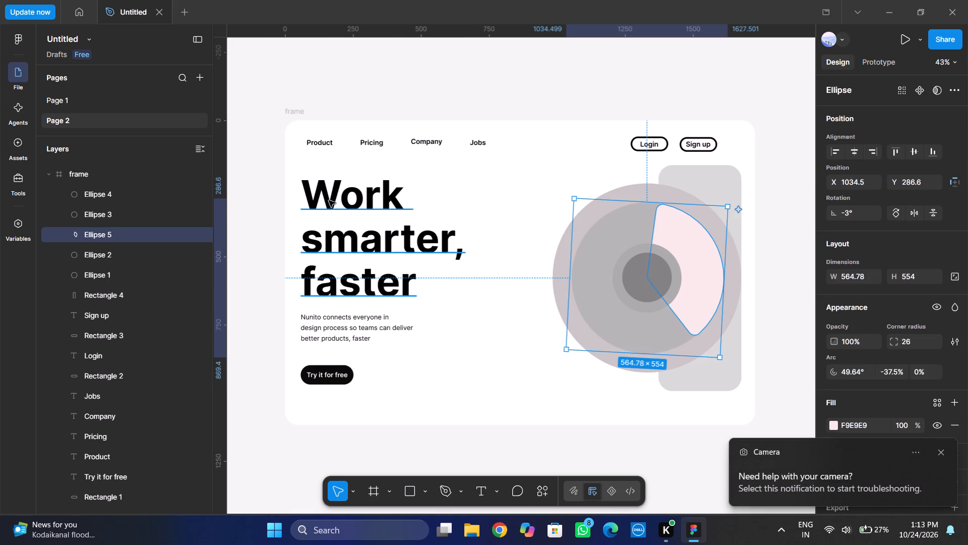
{"action": "left_click", "coordinate": [160, 236]}
{"action": "key", "text": "BackSpace"}
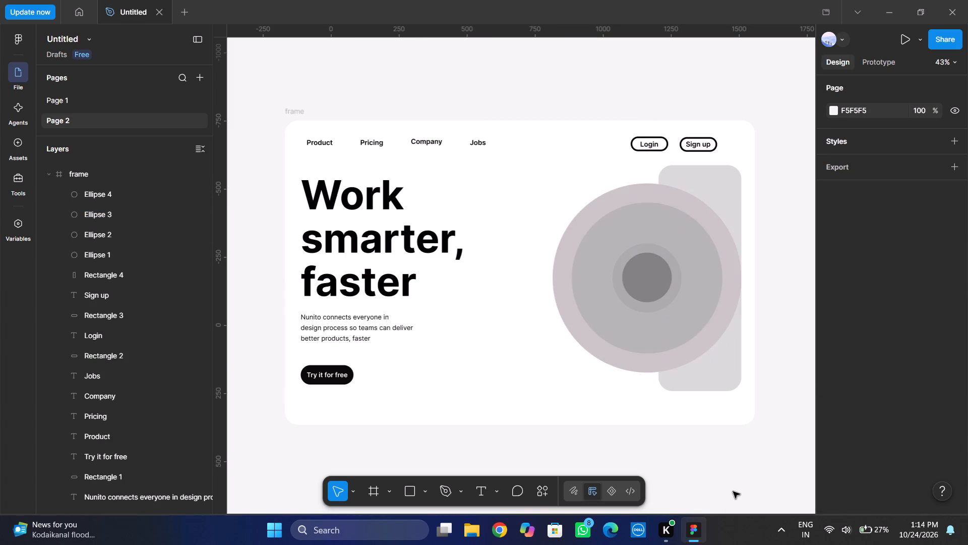
Duplicate the 554 × 554 grey circle in place and cut the copy into a quarter arc with a -25% sweep.
{"action": "scroll", "coordinate": [685, 430], "scroll_direction": "up", "scroll_amount": 2}
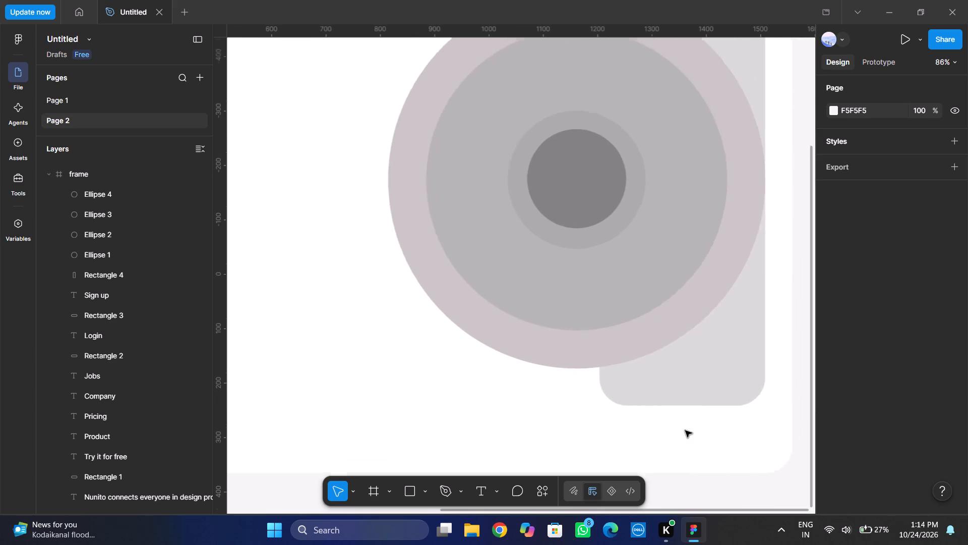
{"action": "scroll", "coordinate": [685, 430], "scroll_direction": "up", "scroll_amount": 1}
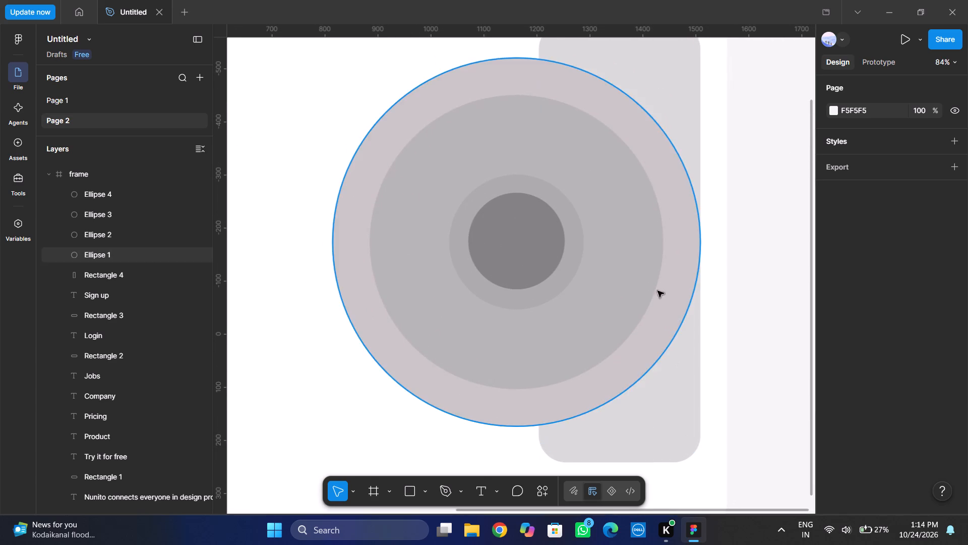
{"action": "left_click", "coordinate": [625, 297]}
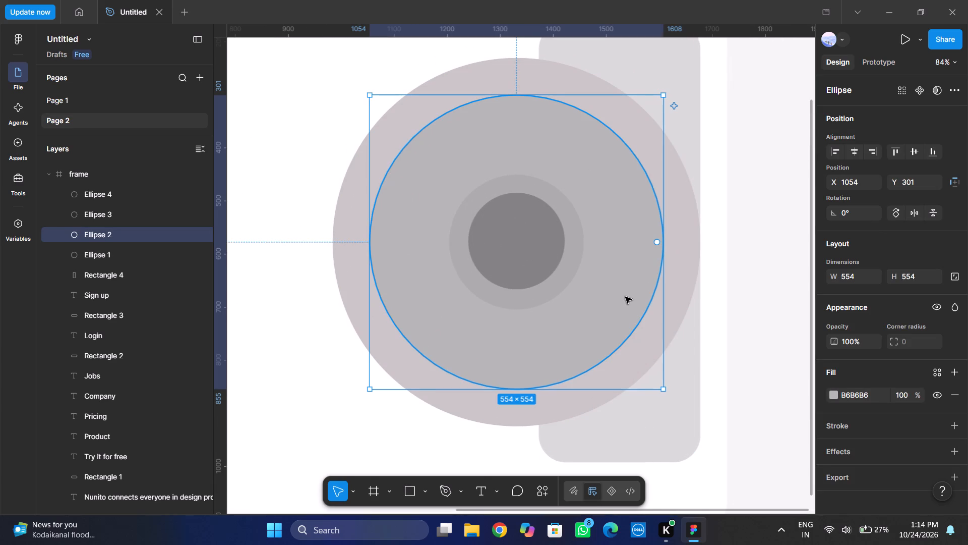
{"action": "key", "text": "ctrl+d"}
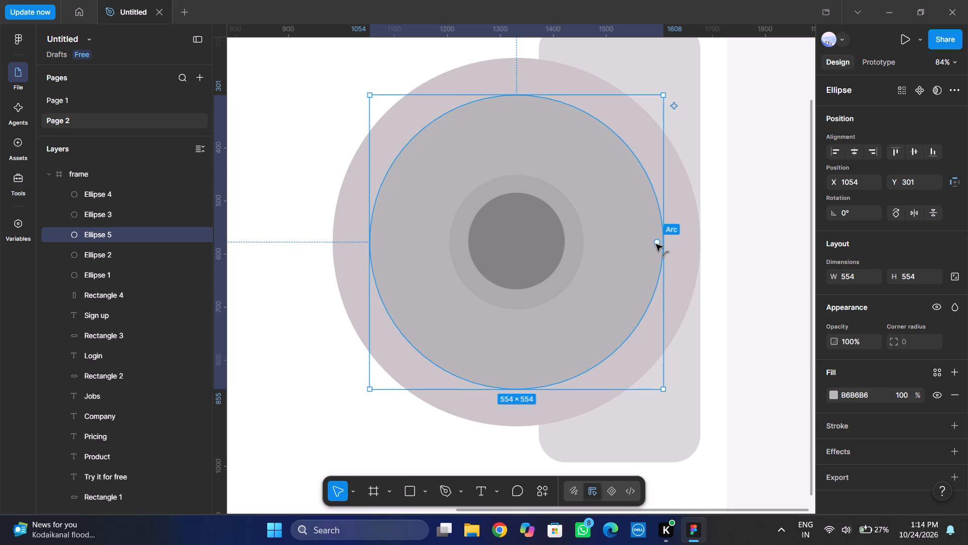
{"action": "left_click_drag", "start_coordinate": [656, 244], "coordinate": [468, 427]}
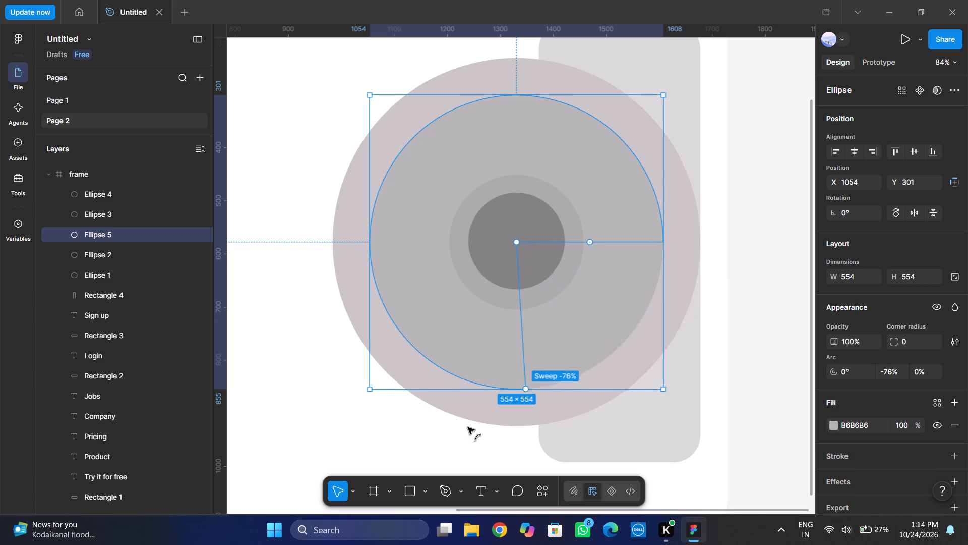
{"action": "left_click_drag", "start_coordinate": [468, 427], "coordinate": [434, 89]}
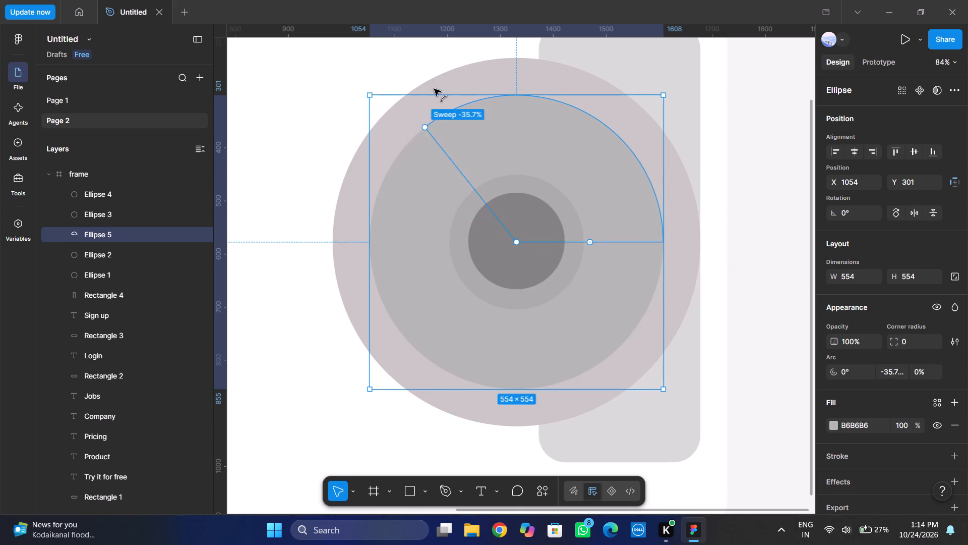
{"action": "left_click_drag", "start_coordinate": [434, 89], "coordinate": [509, 71]}
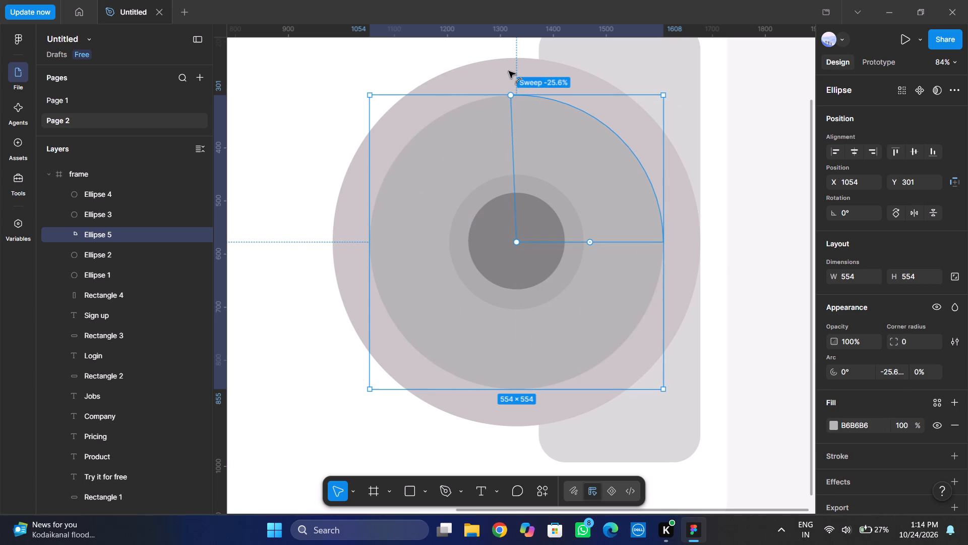
{"action": "left_click_drag", "start_coordinate": [509, 71], "coordinate": [515, 71]}
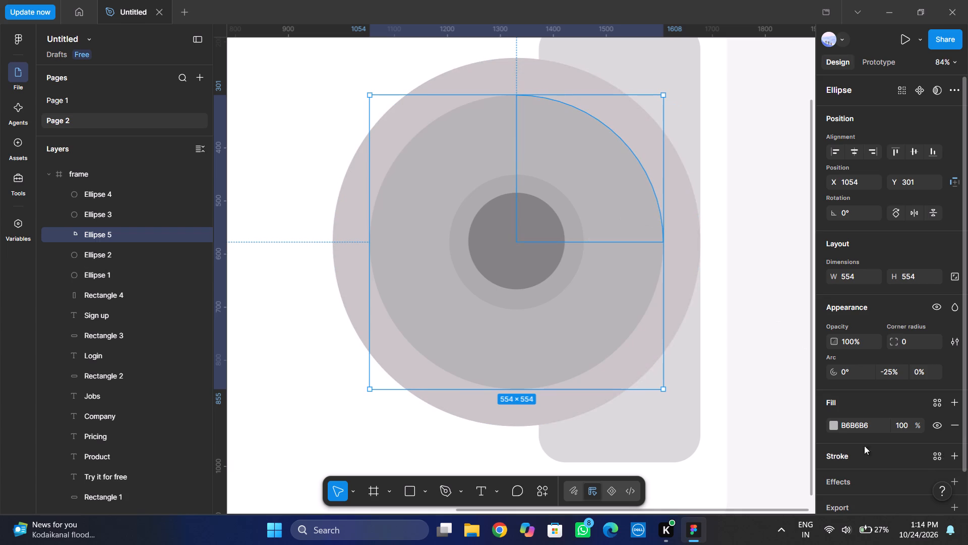
Fill the quarter arc with the dark grey 787676 and deselect it.
{"action": "left_click", "coordinate": [838, 425]}
{"action": "left_click", "coordinate": [836, 425]}
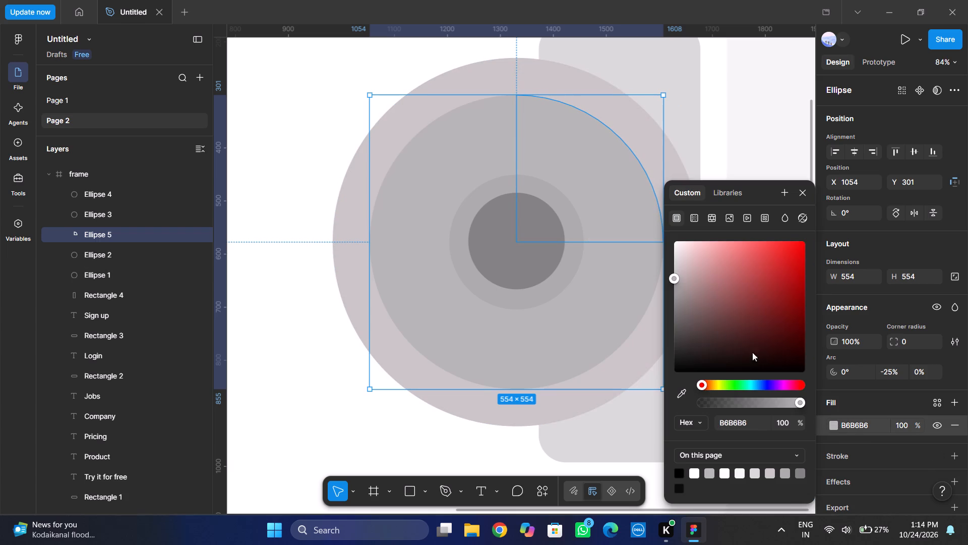
{"action": "left_click", "coordinate": [679, 337]}
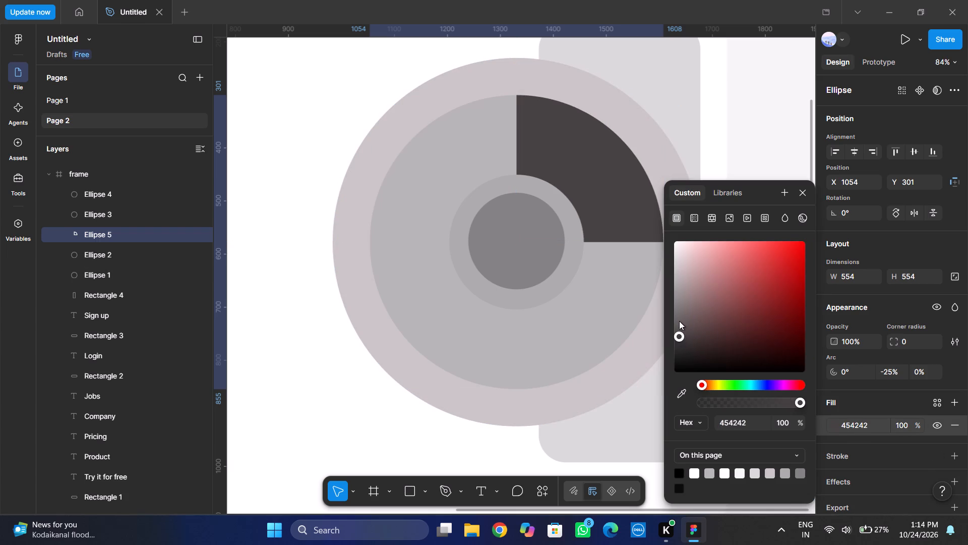
{"action": "left_click", "coordinate": [679, 321]}
{"action": "left_click", "coordinate": [677, 310]}
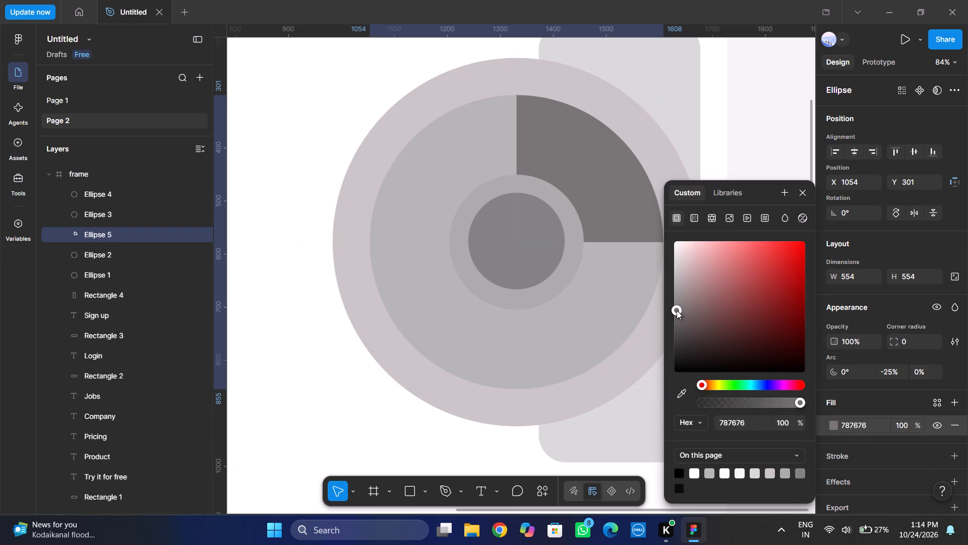
{"action": "left_click", "coordinate": [477, 443]}
Reshape the dark grey arc into a wedge on the circle's right side, starting at about 56° with about a -38.5% sweep.
{"action": "left_click", "coordinate": [589, 167]}
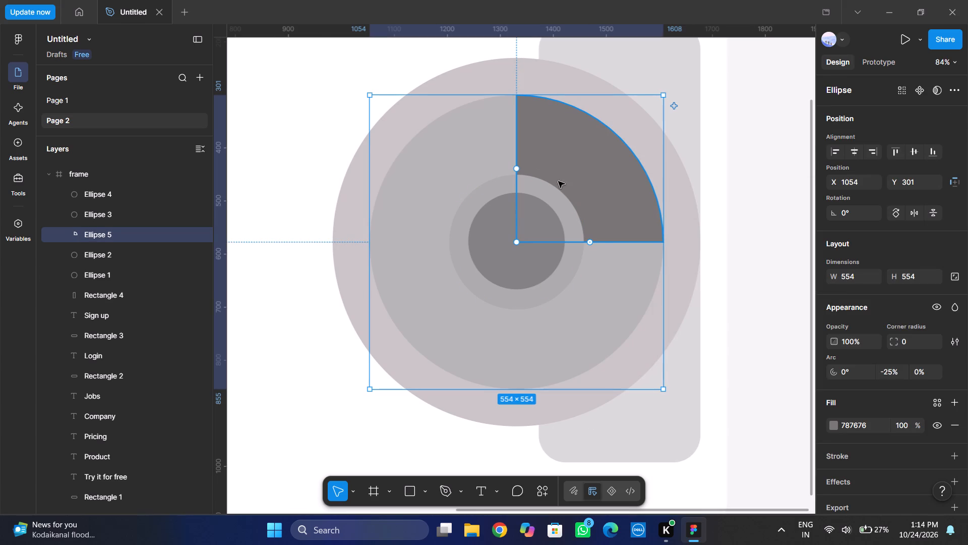
{"action": "left_click_drag", "start_coordinate": [590, 243], "coordinate": [565, 314]}
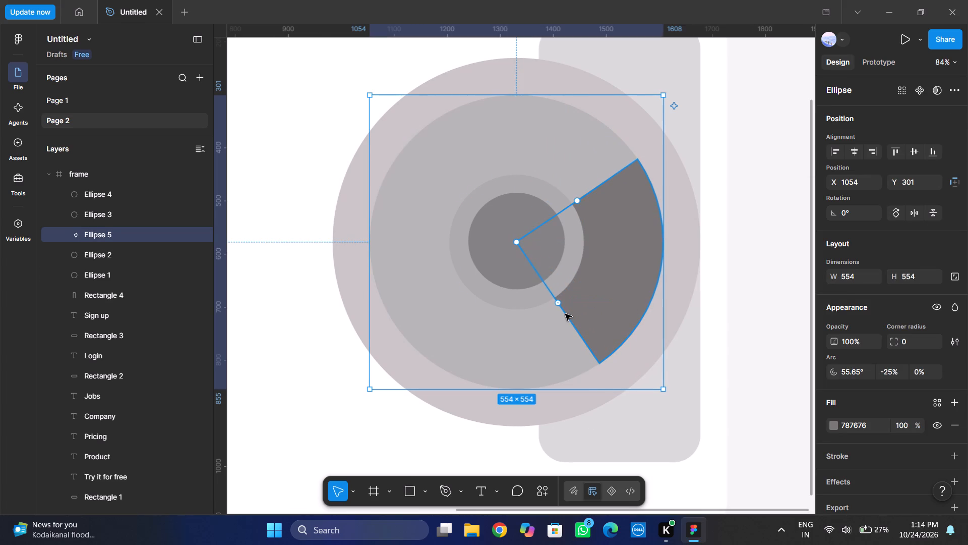
{"action": "left_click_drag", "start_coordinate": [577, 201], "coordinate": [527, 158]}
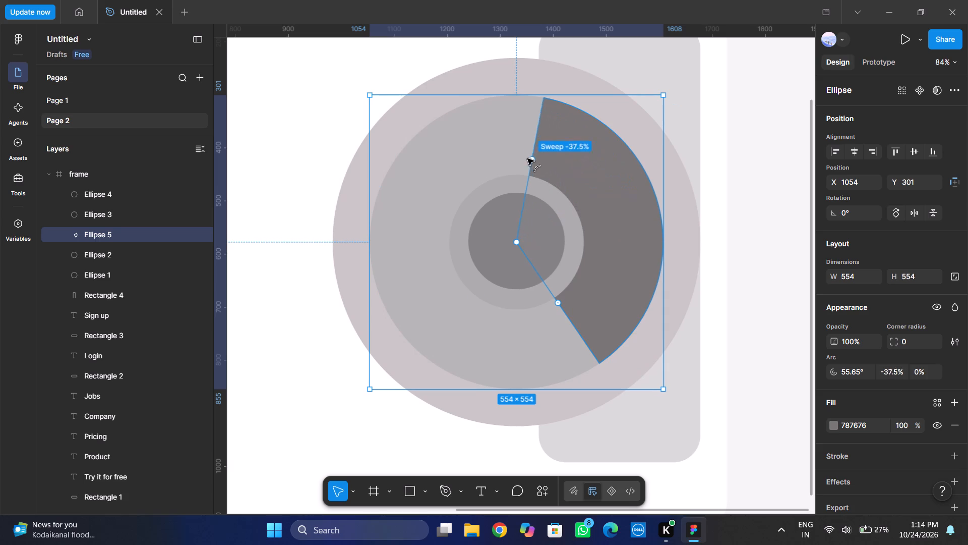
{"action": "left_click_drag", "start_coordinate": [527, 158], "coordinate": [526, 157]}
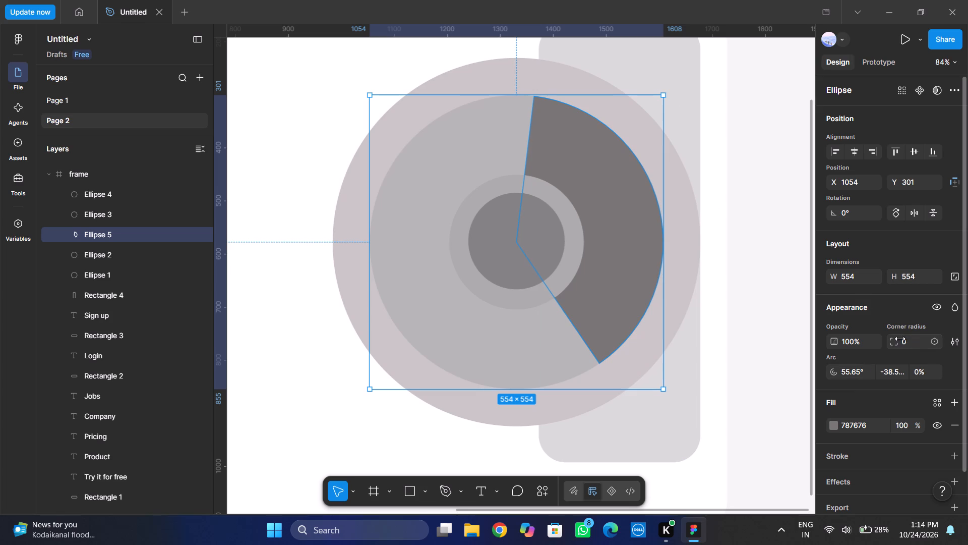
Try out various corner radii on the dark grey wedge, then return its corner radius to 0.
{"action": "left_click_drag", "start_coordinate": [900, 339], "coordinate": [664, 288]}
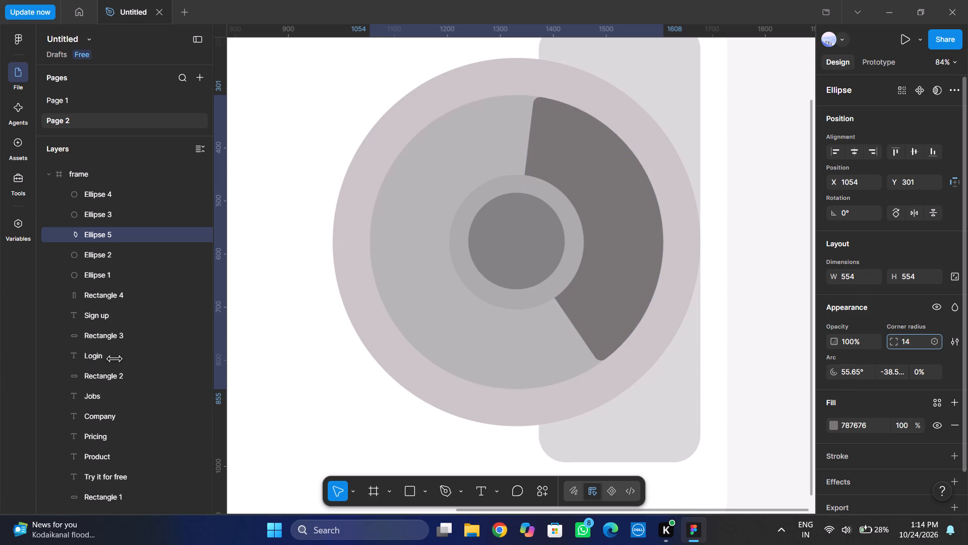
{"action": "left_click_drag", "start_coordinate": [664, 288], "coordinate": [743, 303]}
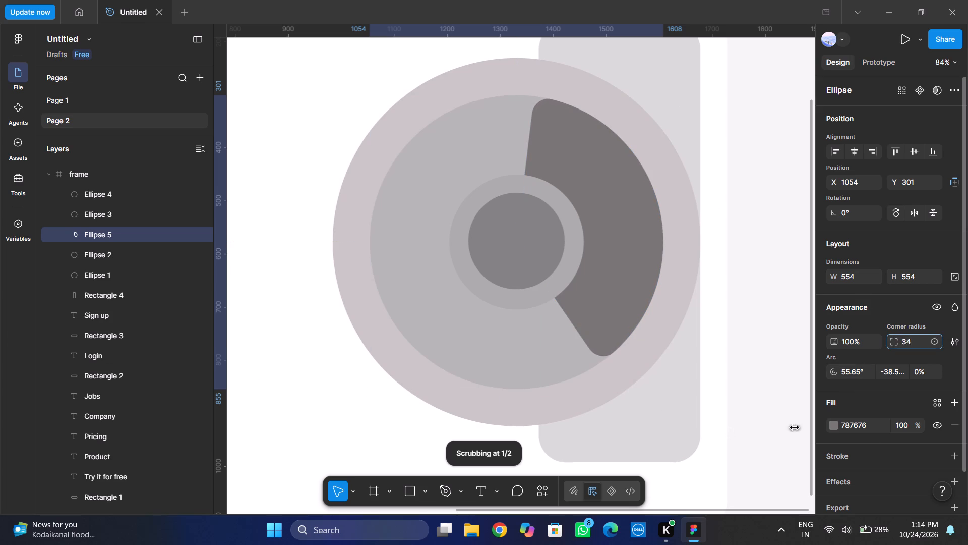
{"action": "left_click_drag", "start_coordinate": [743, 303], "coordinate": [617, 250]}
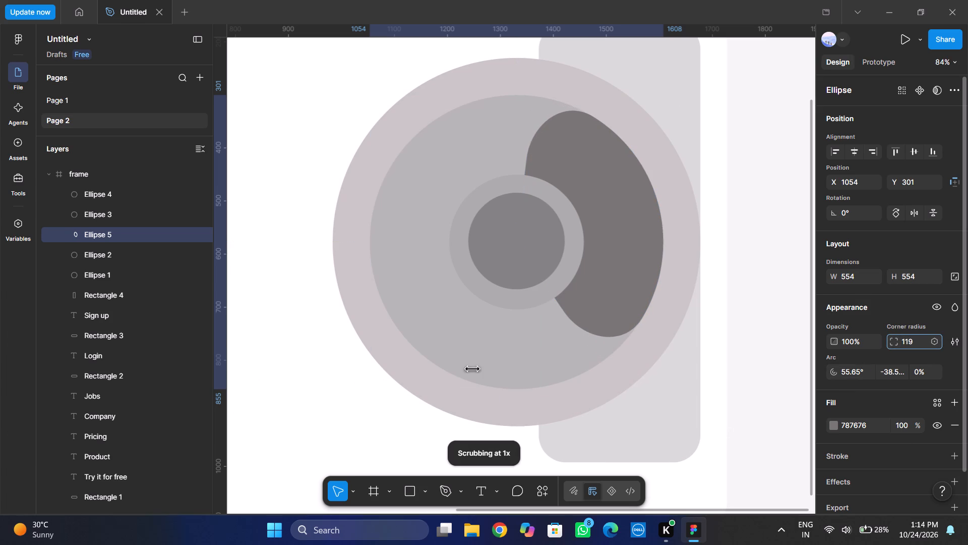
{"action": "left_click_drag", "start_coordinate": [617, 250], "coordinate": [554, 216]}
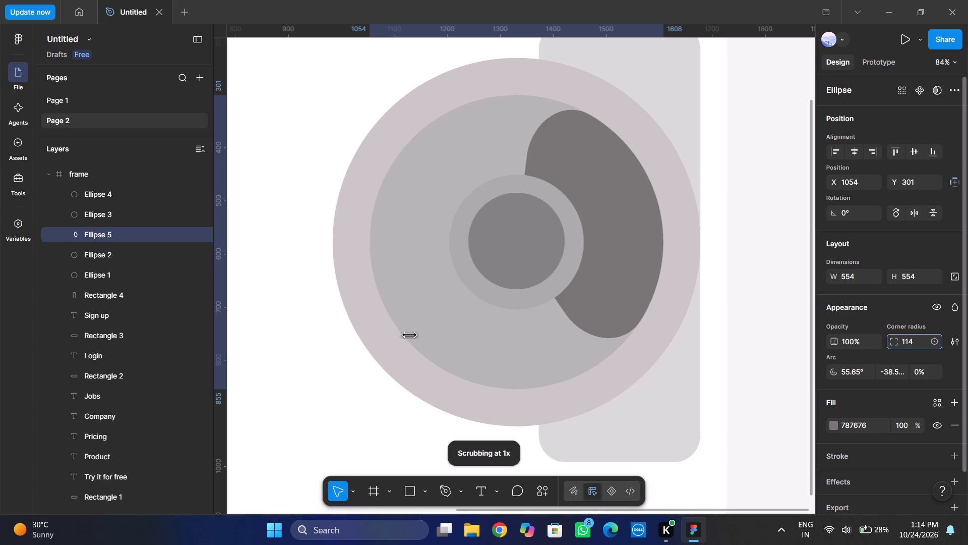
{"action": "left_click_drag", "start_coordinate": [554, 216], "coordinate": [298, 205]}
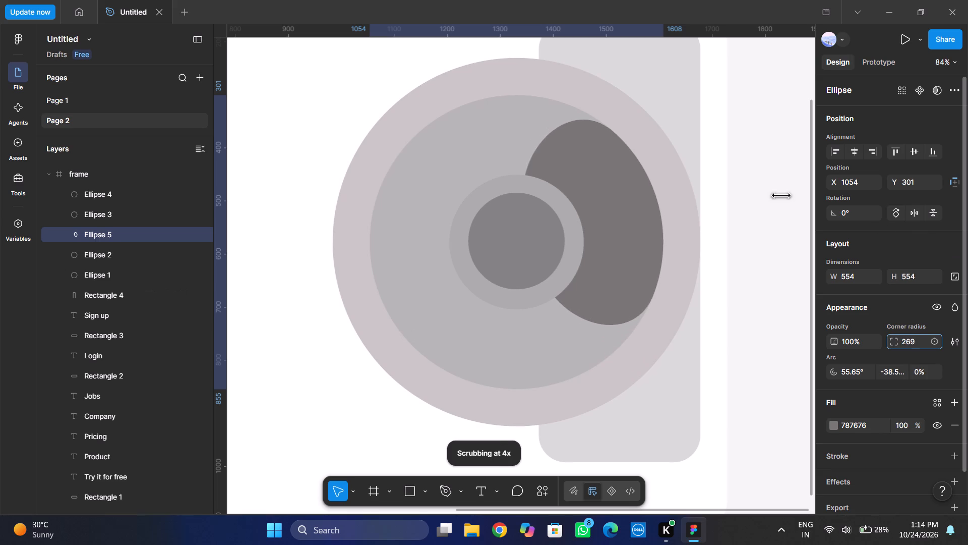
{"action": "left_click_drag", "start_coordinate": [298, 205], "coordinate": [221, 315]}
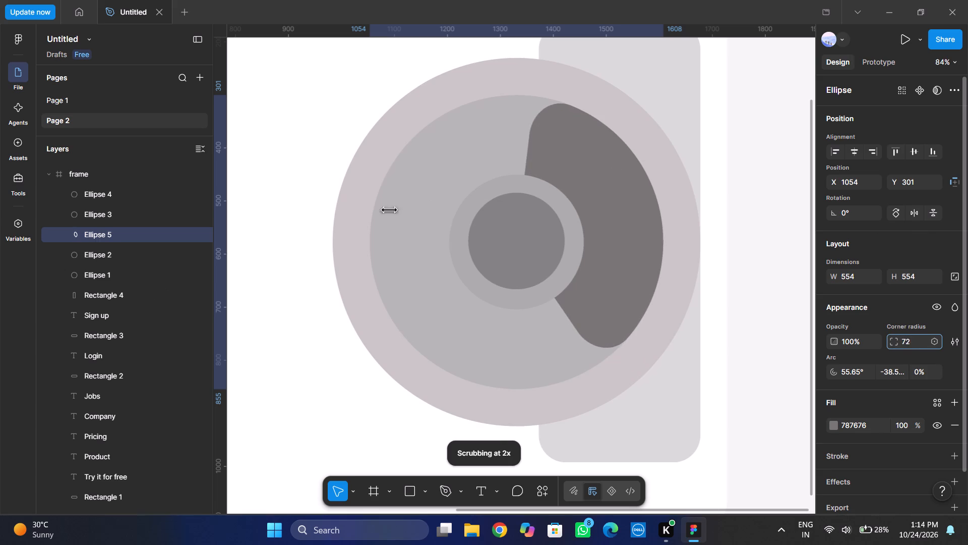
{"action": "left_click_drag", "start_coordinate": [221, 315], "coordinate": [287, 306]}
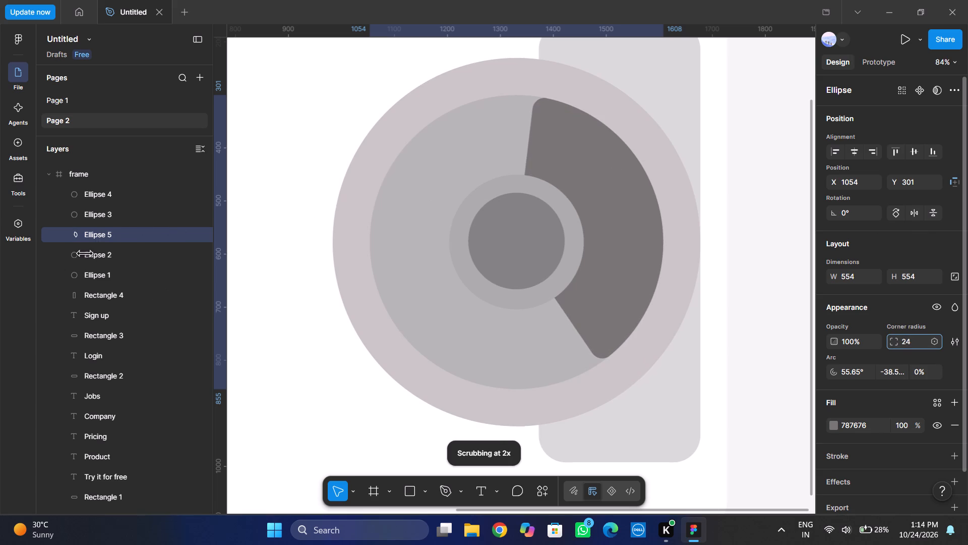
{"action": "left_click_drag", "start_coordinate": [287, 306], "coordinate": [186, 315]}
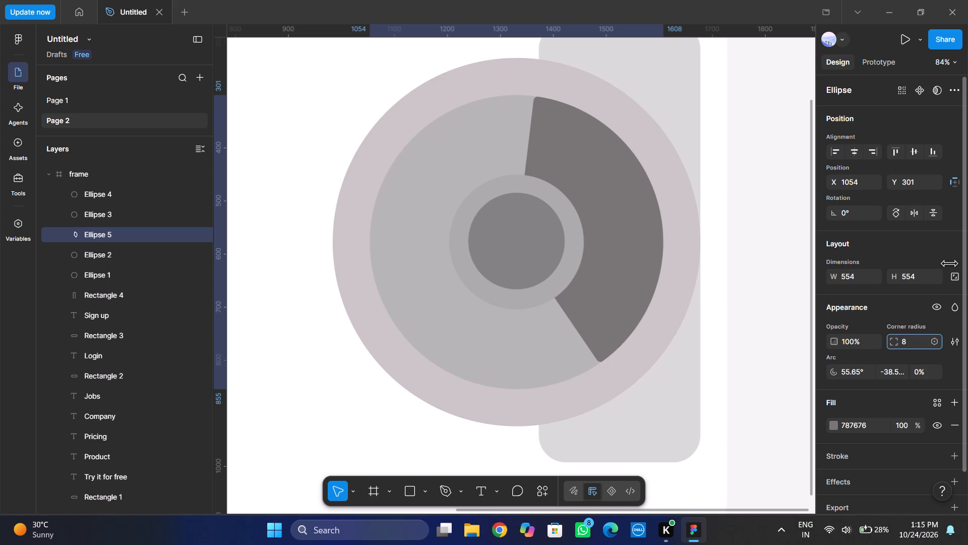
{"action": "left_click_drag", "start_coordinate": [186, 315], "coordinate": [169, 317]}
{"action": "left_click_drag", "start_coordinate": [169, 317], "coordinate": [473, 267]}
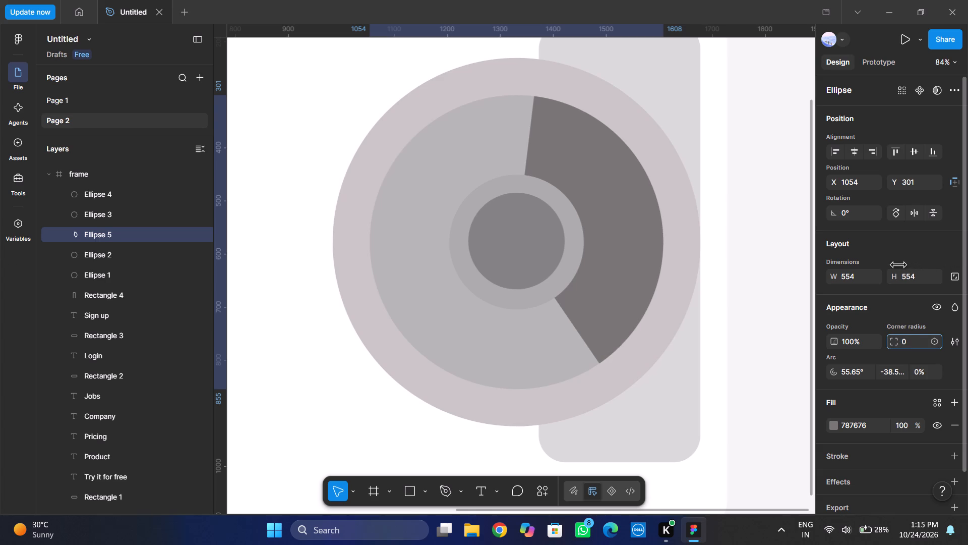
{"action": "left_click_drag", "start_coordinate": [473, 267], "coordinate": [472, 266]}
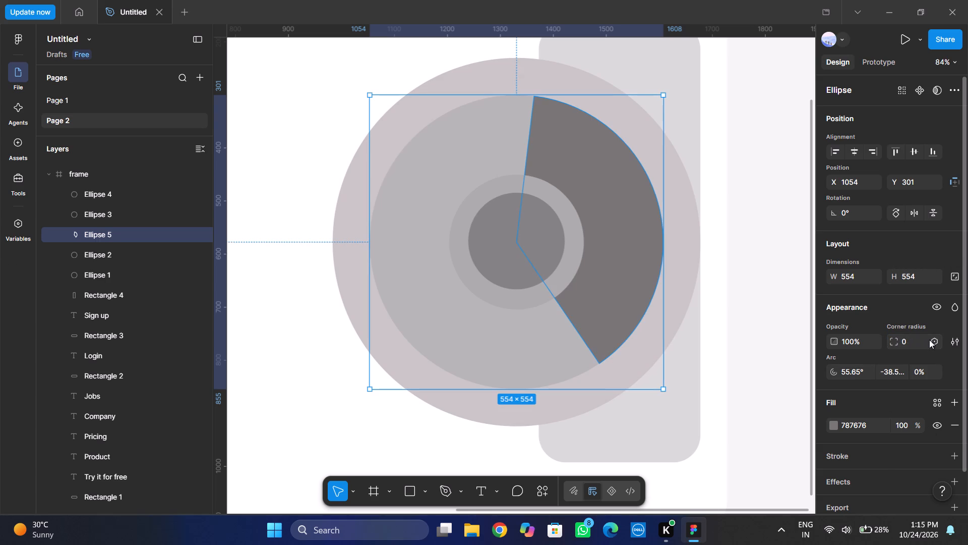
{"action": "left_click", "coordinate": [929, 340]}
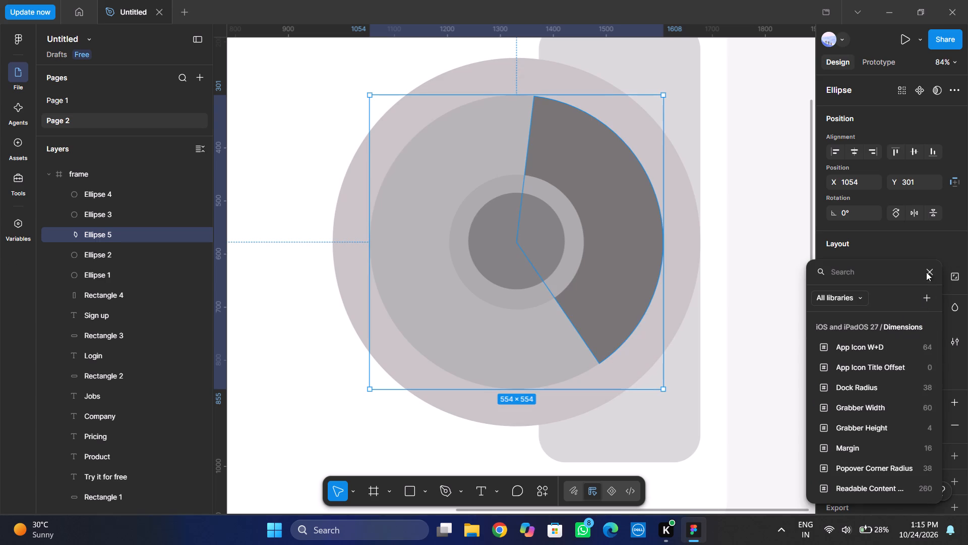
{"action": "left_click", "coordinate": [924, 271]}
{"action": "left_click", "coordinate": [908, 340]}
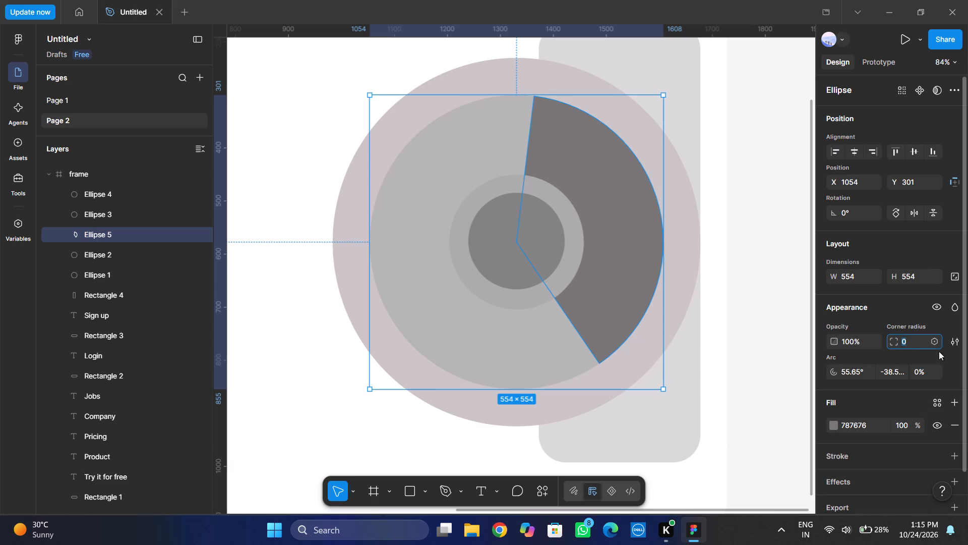
Set the dark grey wedge's arc start to 56°.
{"action": "left_click", "coordinate": [846, 371]}
{"action": "left_click_drag", "start_coordinate": [831, 367], "coordinate": [487, 270]}
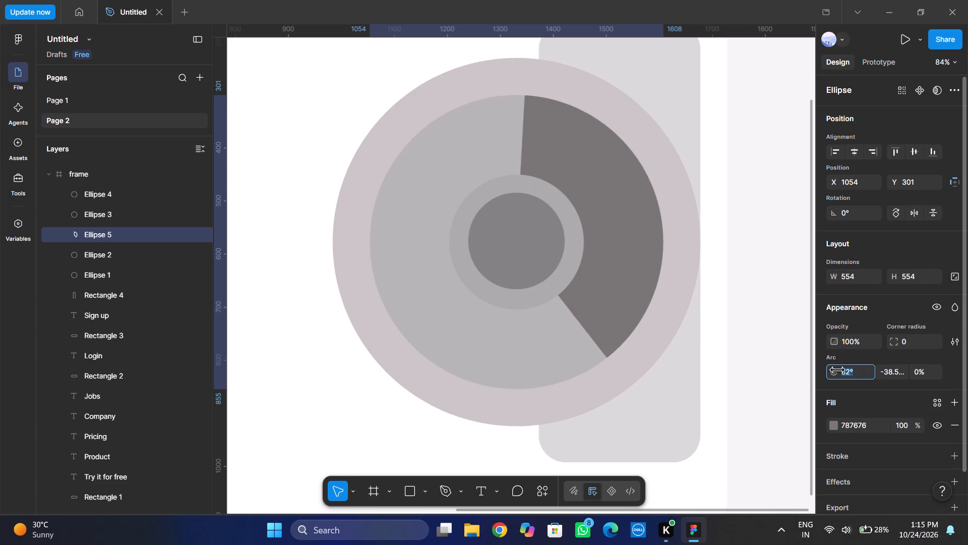
{"action": "left_click_drag", "start_coordinate": [487, 270], "coordinate": [485, 270]}
Set the dark grey wedge's arc ratio to 85% so it forms a thin curved band.
{"action": "left_click", "coordinate": [918, 367]}
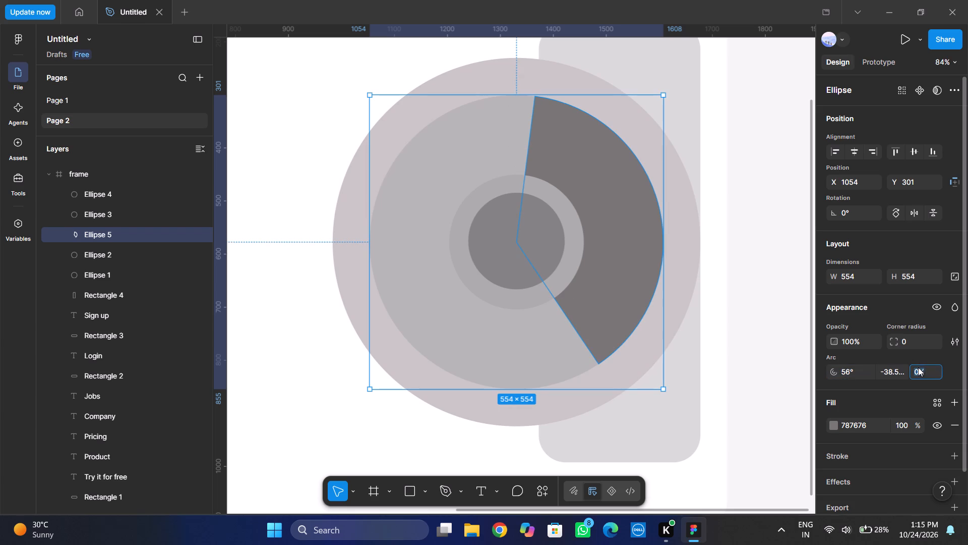
{"action": "left_click_drag", "start_coordinate": [918, 367], "coordinate": [964, 364]}
{"action": "left_click_drag", "start_coordinate": [911, 367], "coordinate": [484, 268]}
{"action": "left_click_drag", "start_coordinate": [911, 367], "coordinate": [551, 270]}
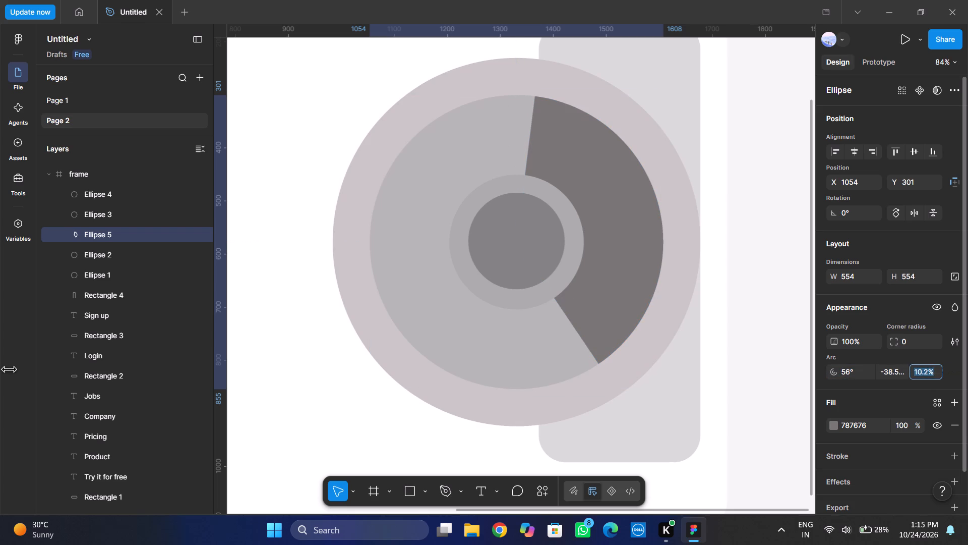
{"action": "left_click_drag", "start_coordinate": [551, 270], "coordinate": [701, 279]}
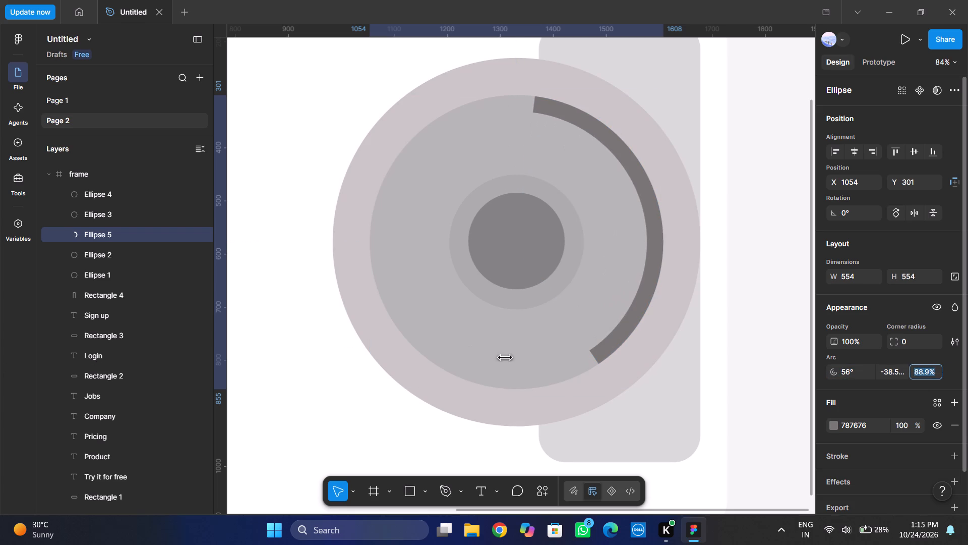
{"action": "left_click_drag", "start_coordinate": [701, 279], "coordinate": [678, 285]}
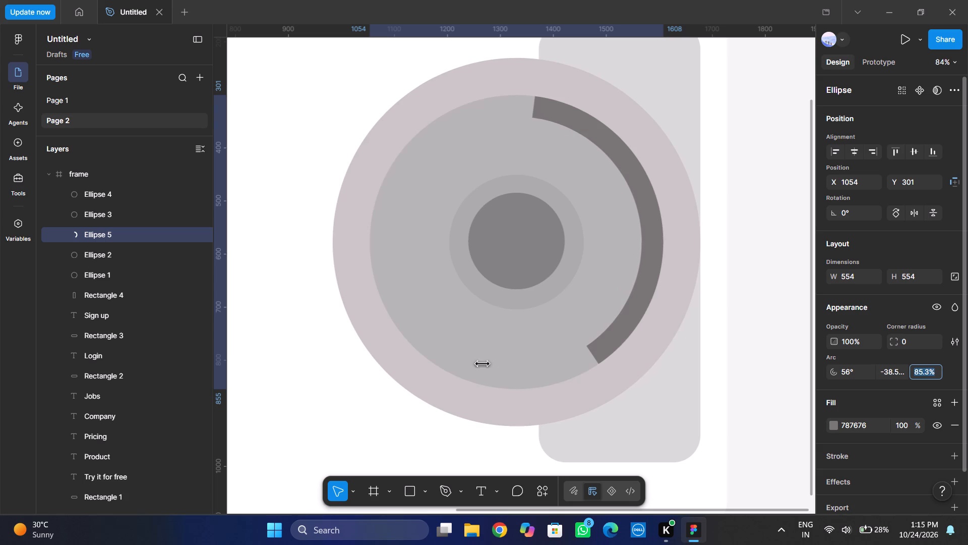
{"action": "left_click_drag", "start_coordinate": [678, 285], "coordinate": [910, 366]}
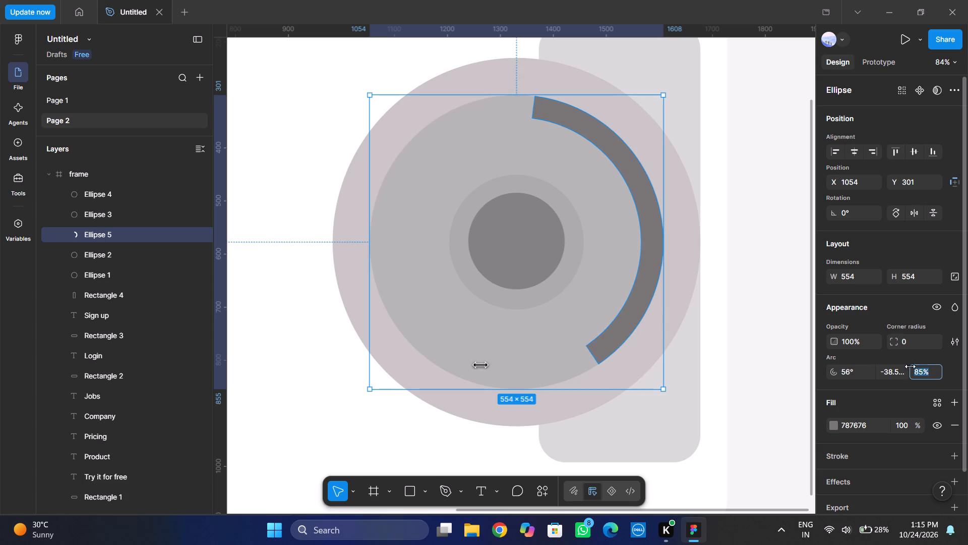
{"action": "left_click_drag", "start_coordinate": [910, 366], "coordinate": [677, 285]}
Round the ends of the dark grey arc band with a corner radius of 29.
{"action": "left_click_drag", "start_coordinate": [901, 338], "coordinate": [791, 269]}
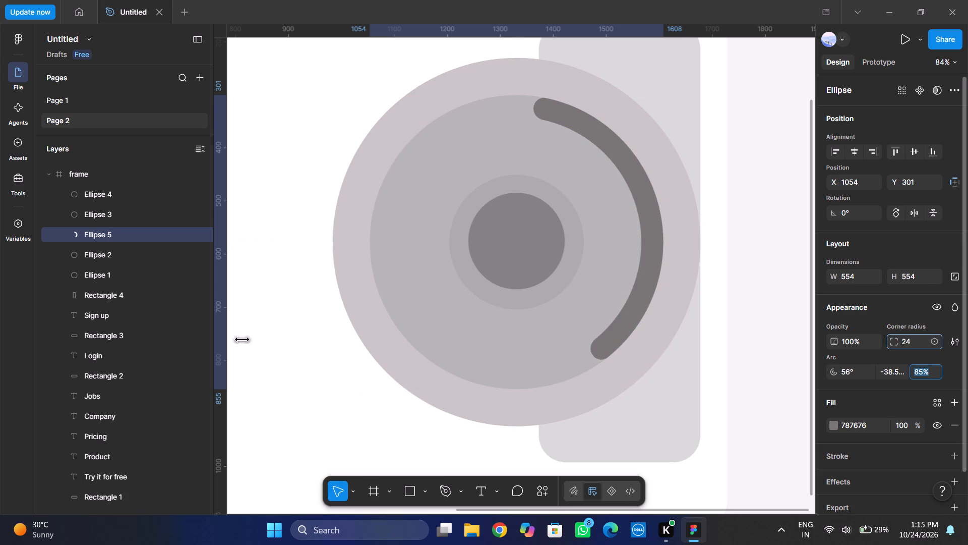
{"action": "left_click_drag", "start_coordinate": [791, 269], "coordinate": [514, 268]}
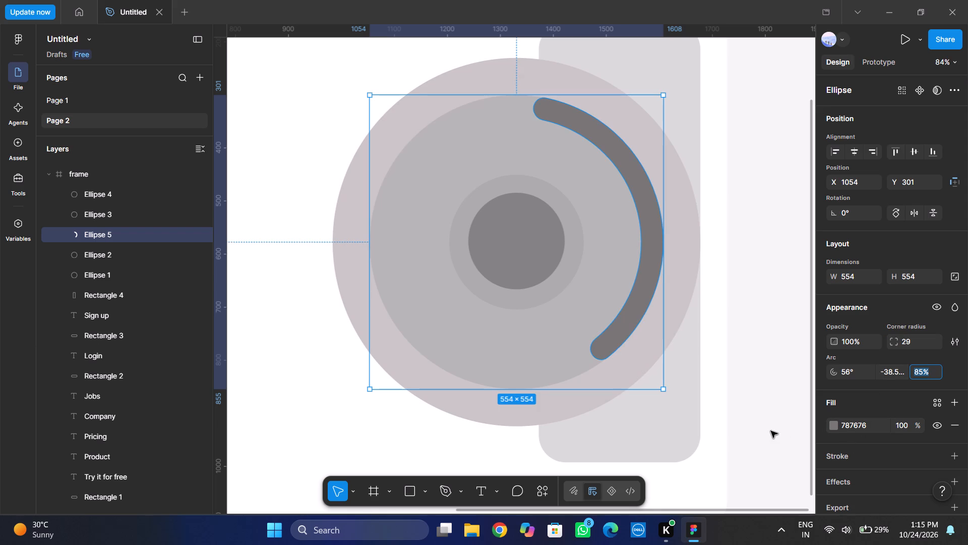
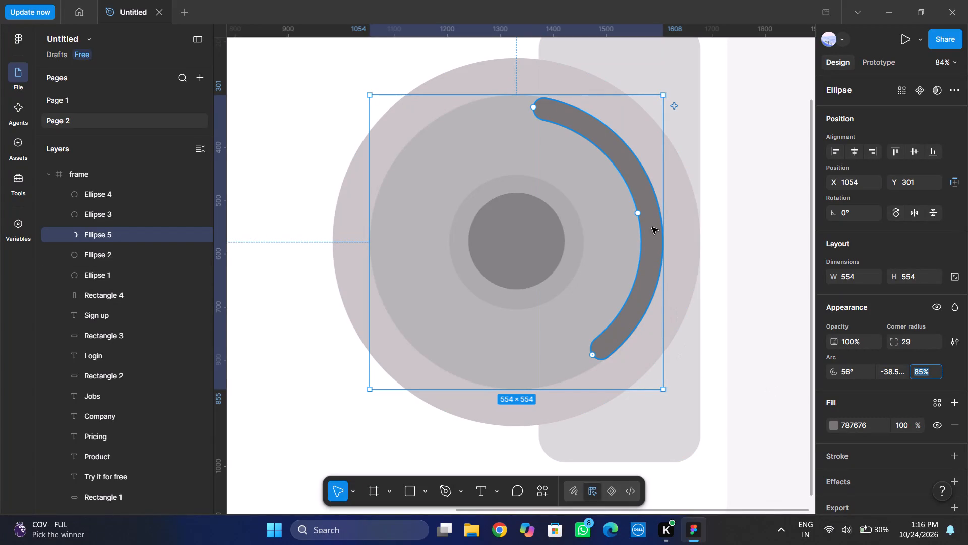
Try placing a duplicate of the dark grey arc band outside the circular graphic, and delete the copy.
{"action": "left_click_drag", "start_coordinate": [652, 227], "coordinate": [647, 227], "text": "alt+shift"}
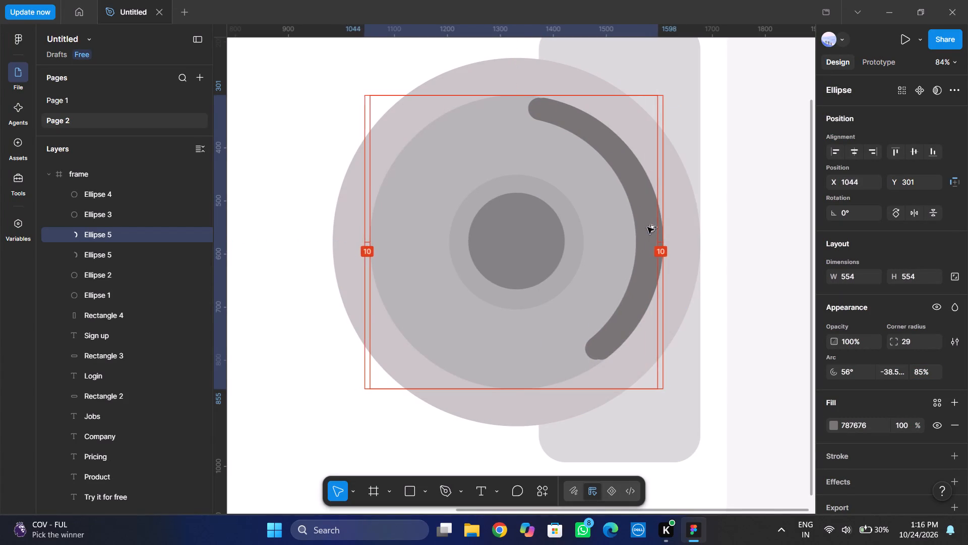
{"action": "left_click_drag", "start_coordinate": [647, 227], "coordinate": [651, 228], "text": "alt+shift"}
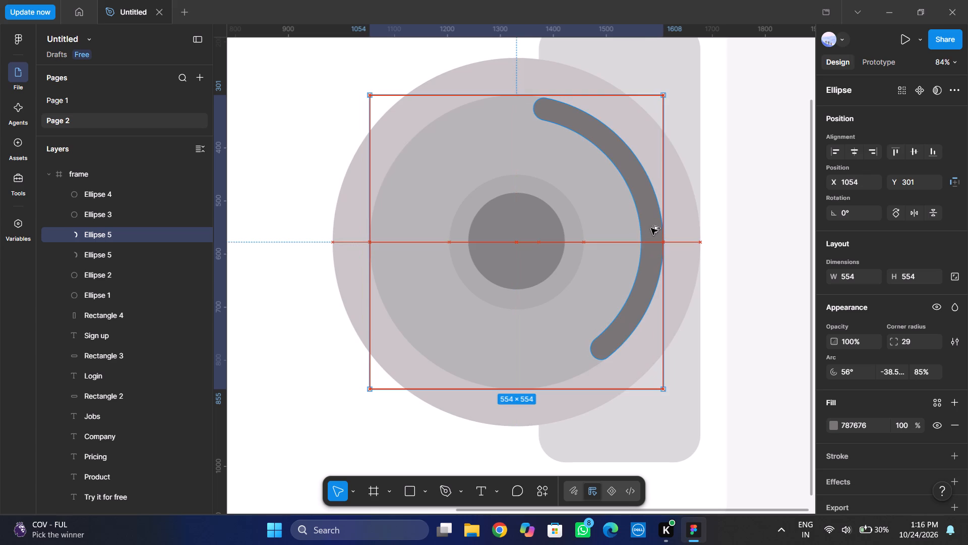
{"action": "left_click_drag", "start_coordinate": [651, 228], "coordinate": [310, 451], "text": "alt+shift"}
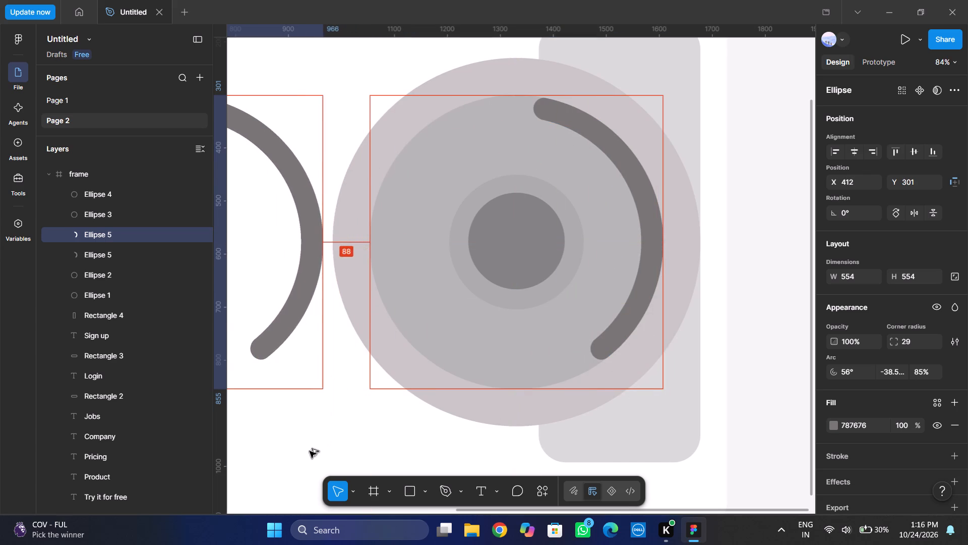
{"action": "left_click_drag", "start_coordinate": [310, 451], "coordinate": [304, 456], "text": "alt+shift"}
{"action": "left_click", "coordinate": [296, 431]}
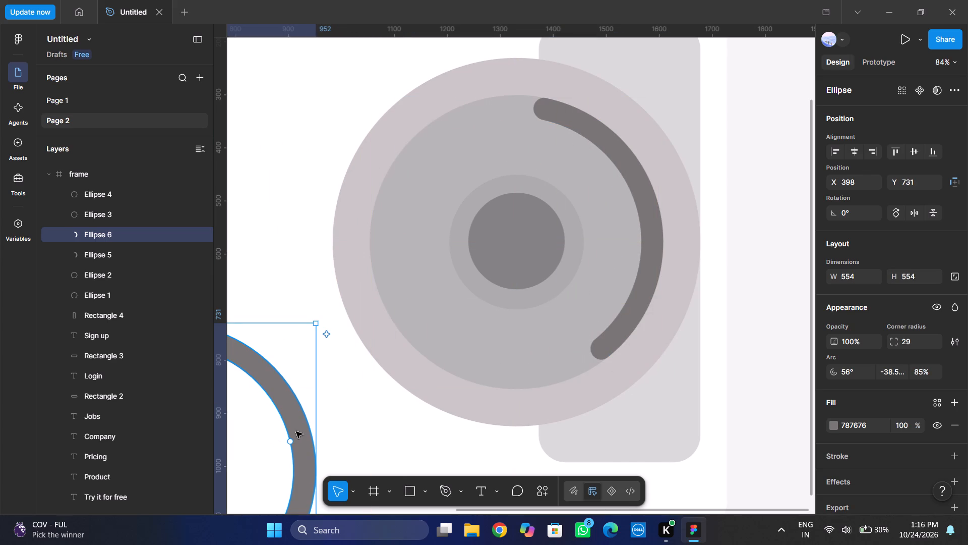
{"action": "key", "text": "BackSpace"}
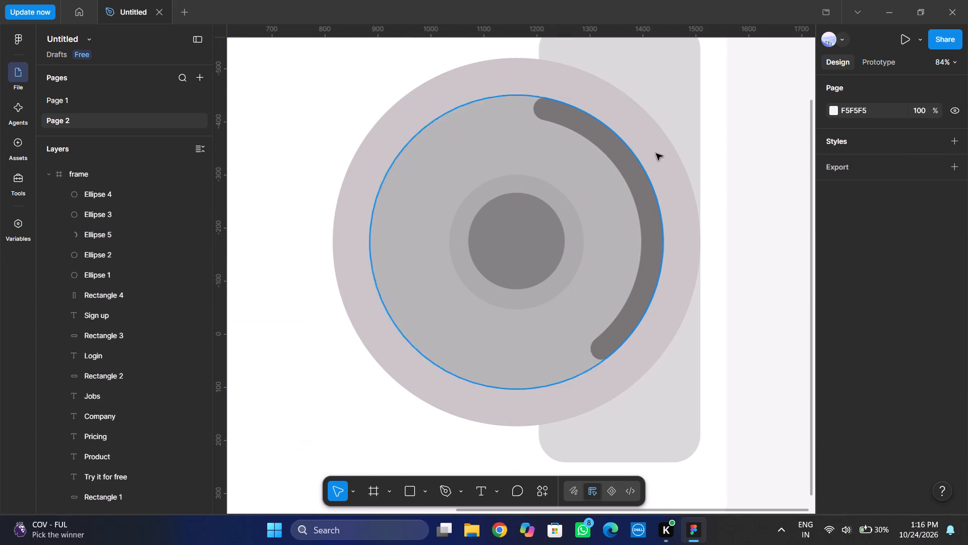
Scale the dark grey arc band down proportionally about its centre to about 506 × 506.
{"action": "left_click", "coordinate": [638, 196]}
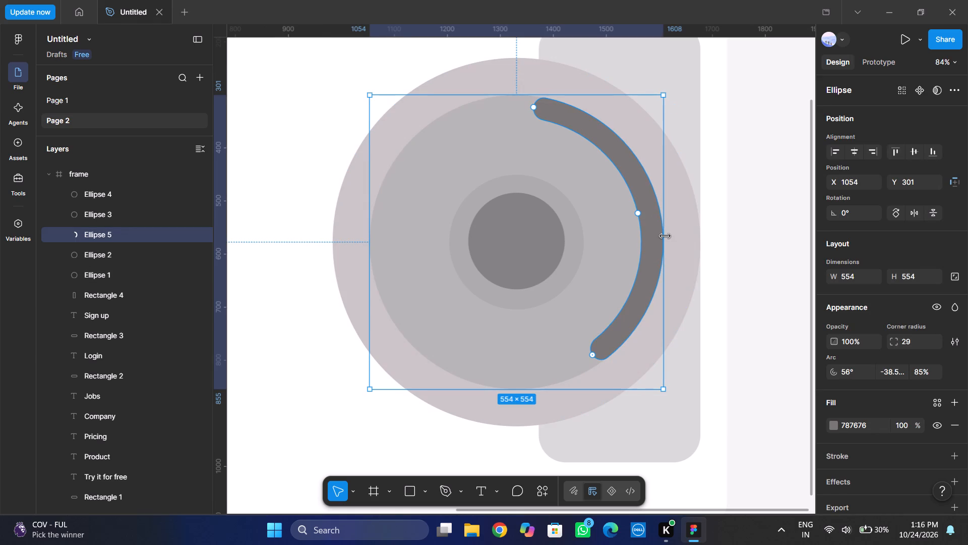
{"action": "left_click_drag", "start_coordinate": [665, 236], "coordinate": [647, 244], "text": "alt+shift"}
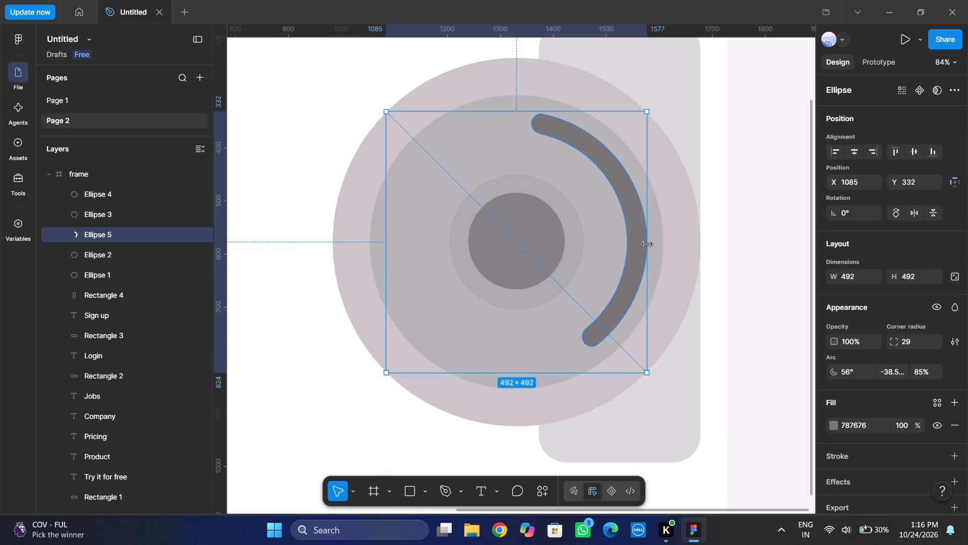
{"action": "left_click_drag", "start_coordinate": [647, 244], "coordinate": [650, 243], "text": "alt+shift"}
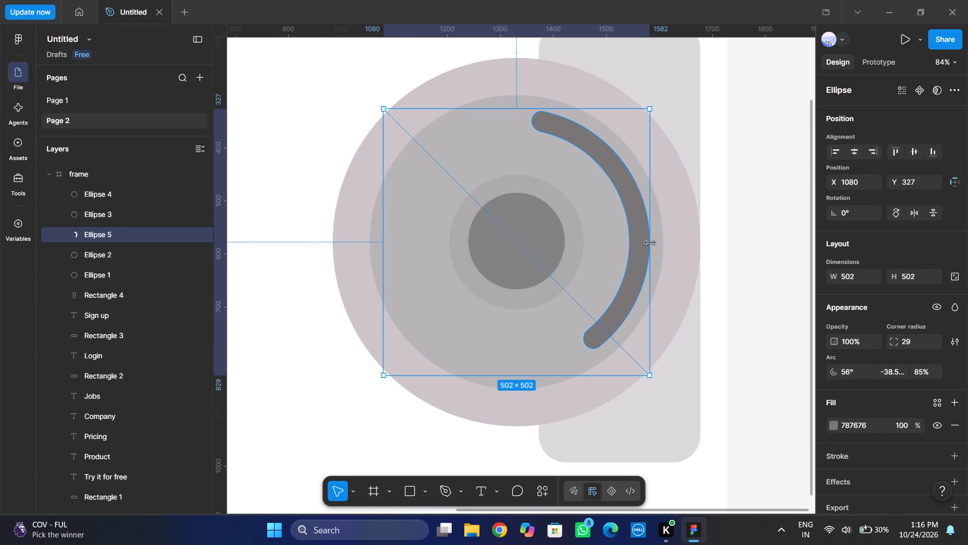
{"action": "left_click_drag", "start_coordinate": [650, 243], "coordinate": [650, 242], "text": "alt+shift"}
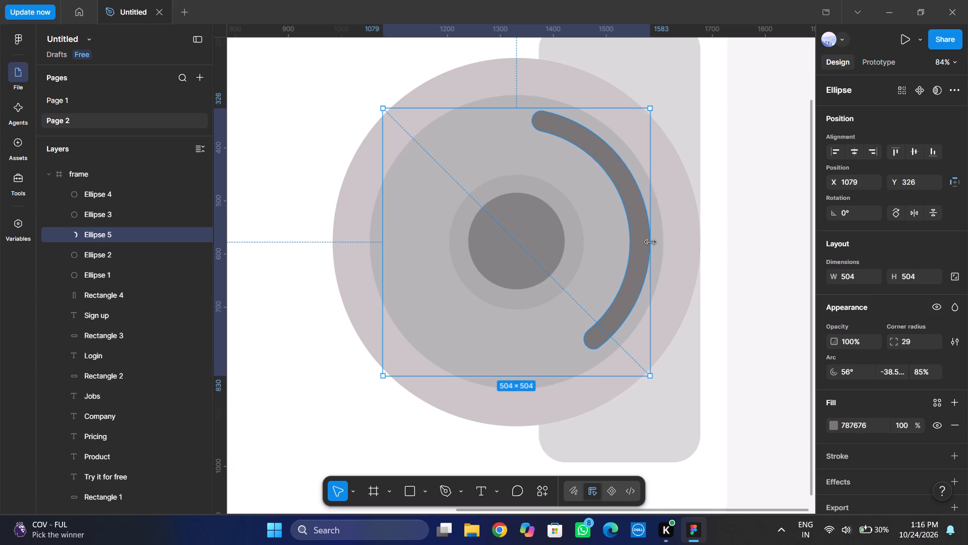
{"action": "left_click_drag", "start_coordinate": [650, 242], "coordinate": [651, 242], "text": "alt+shift"}
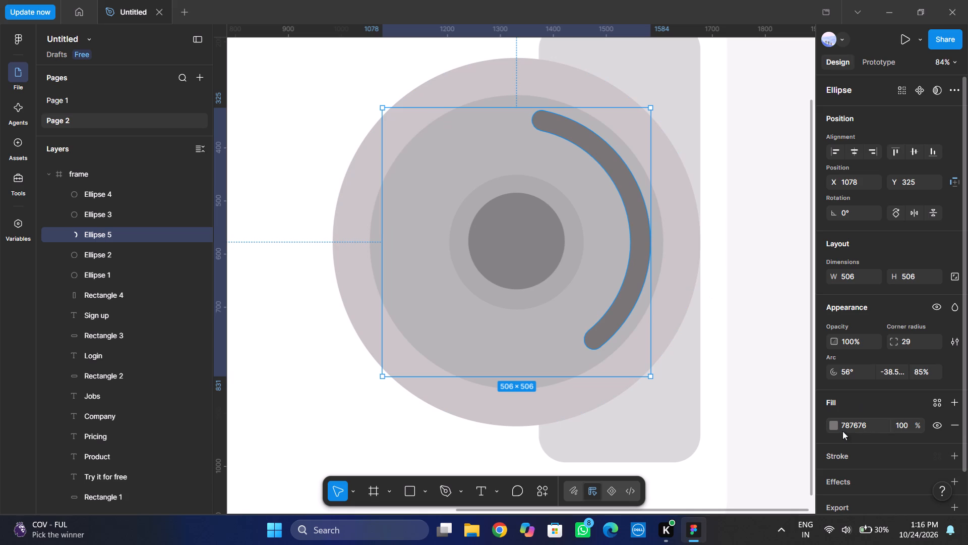
Add a black 000000 stroke to the dark grey arc band, positioned outside with a weight of 29.
{"action": "left_click", "coordinate": [842, 450]}
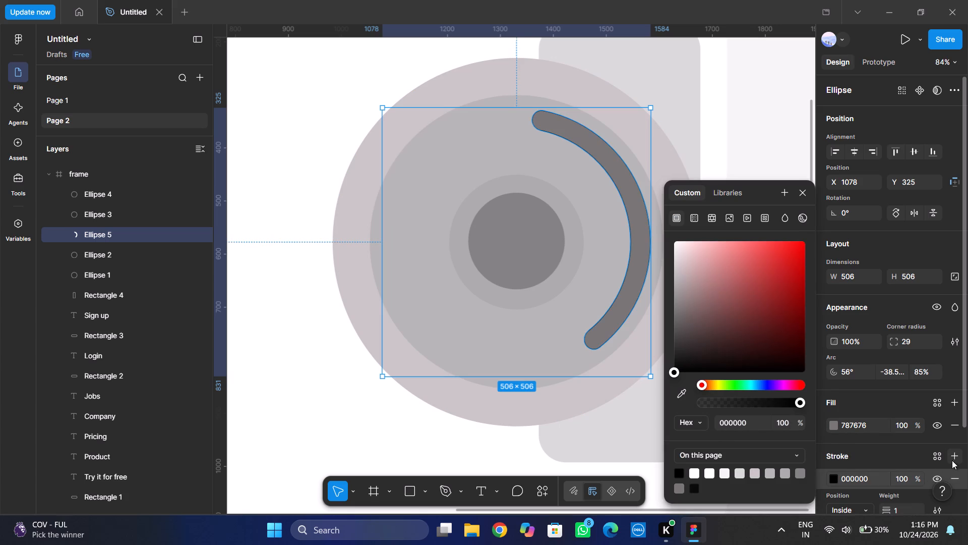
{"action": "left_click", "coordinate": [939, 456]}
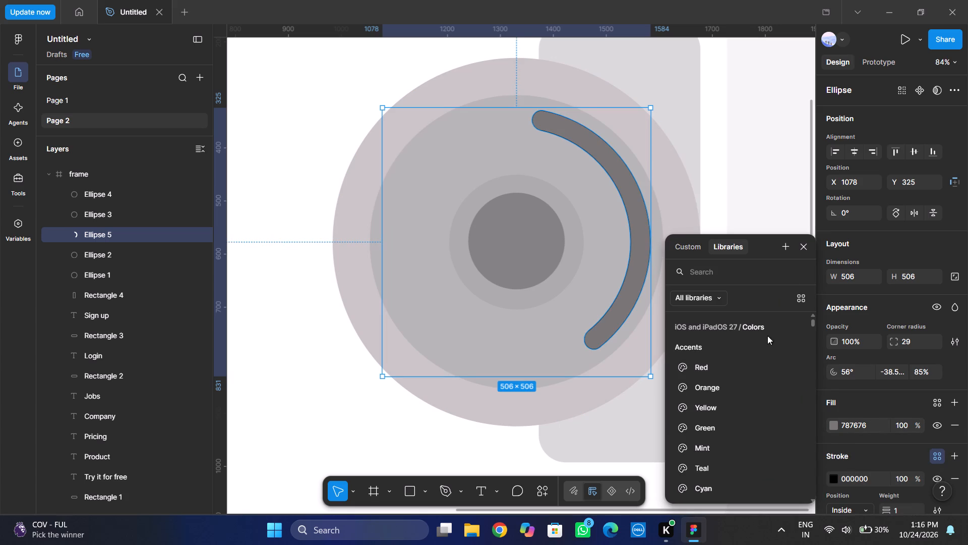
{"action": "left_click", "coordinate": [804, 242]}
{"action": "scroll", "coordinate": [866, 460], "scroll_direction": "down", "scroll_amount": 1}
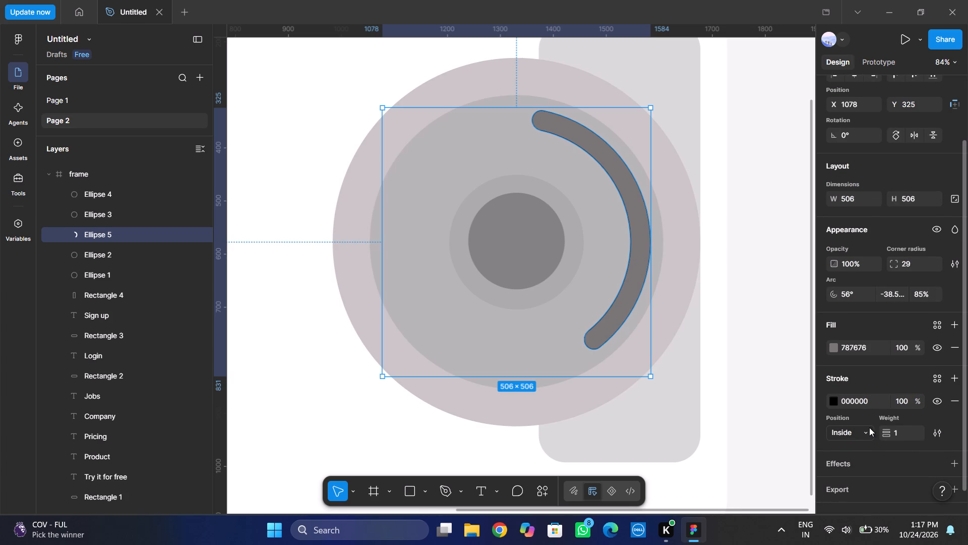
{"action": "left_click", "coordinate": [868, 429]}
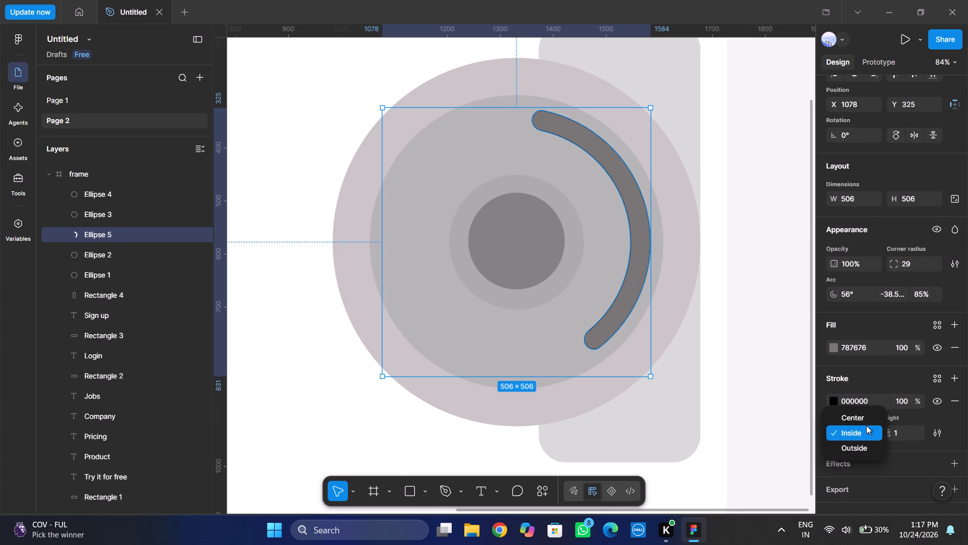
{"action": "left_click", "coordinate": [858, 452]}
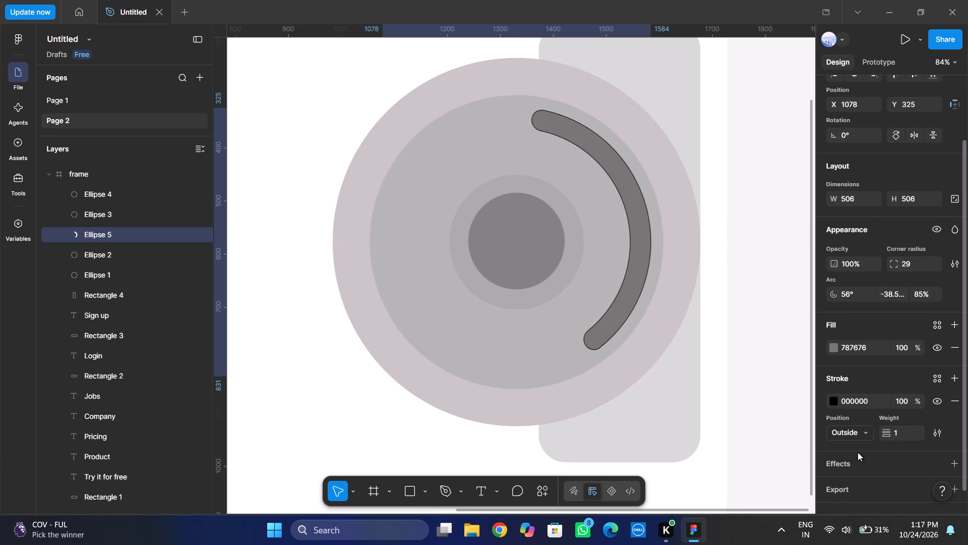
{"action": "left_click_drag", "start_coordinate": [893, 427], "coordinate": [484, 268]}
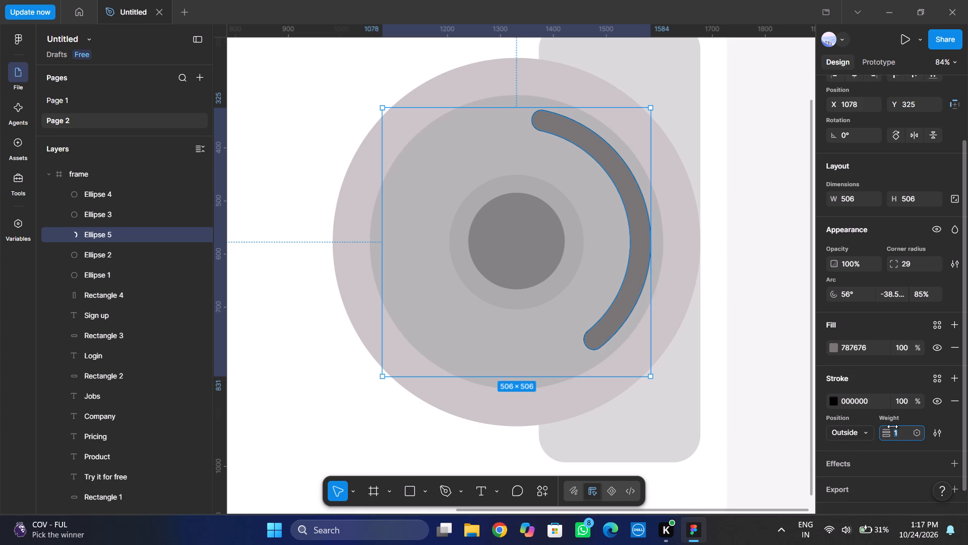
{"action": "left_click_drag", "start_coordinate": [889, 435], "coordinate": [510, 264]}
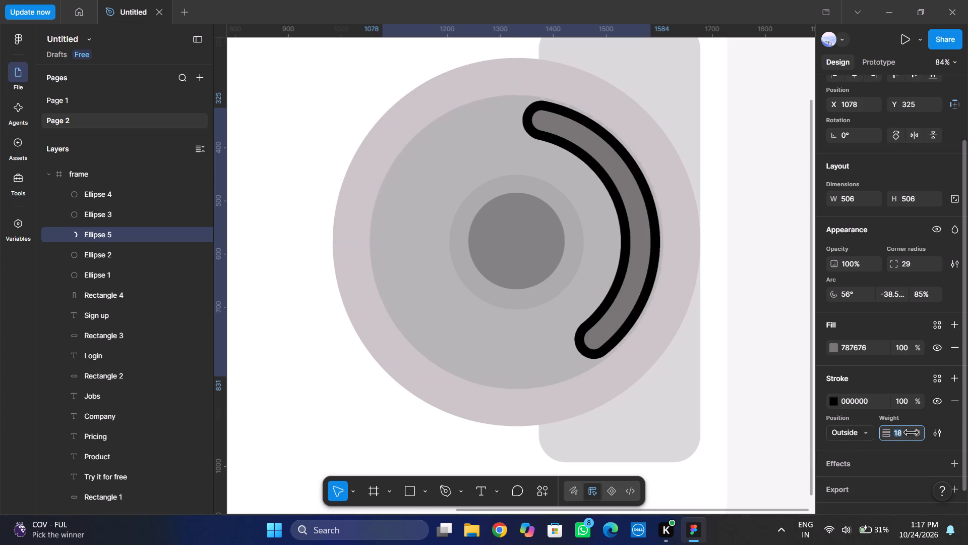
{"action": "left_click_drag", "start_coordinate": [510, 264], "coordinate": [538, 264]}
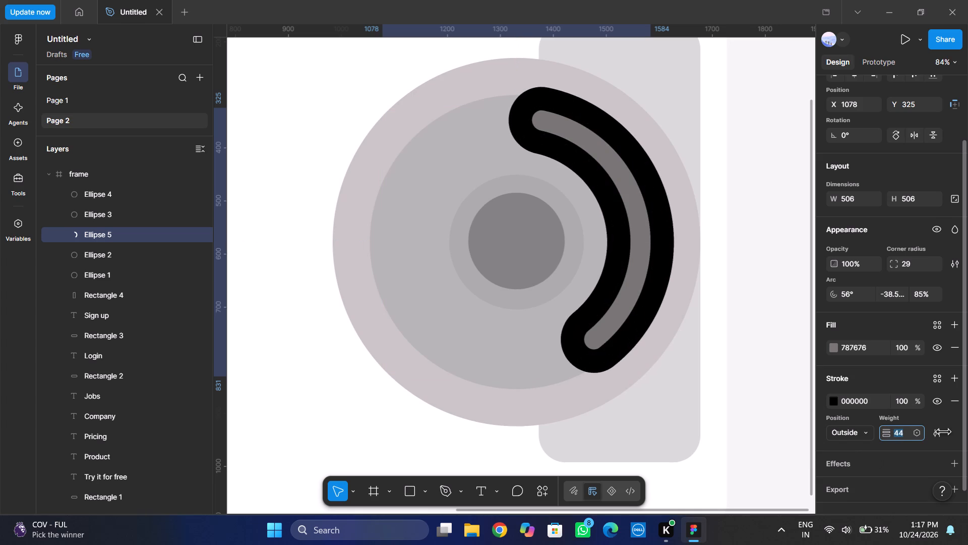
{"action": "left_click_drag", "start_coordinate": [538, 264], "coordinate": [523, 264]}
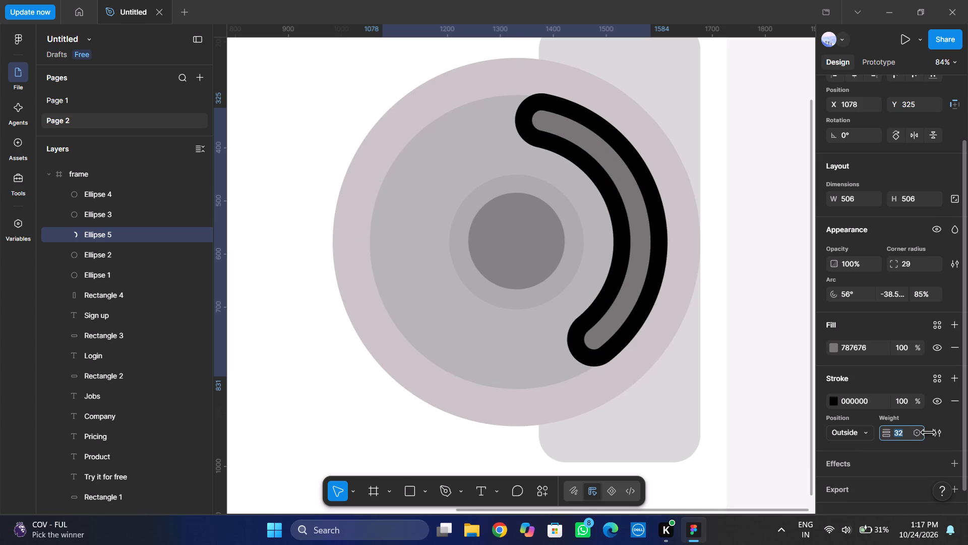
{"action": "left_click_drag", "start_coordinate": [523, 264], "coordinate": [520, 264]}
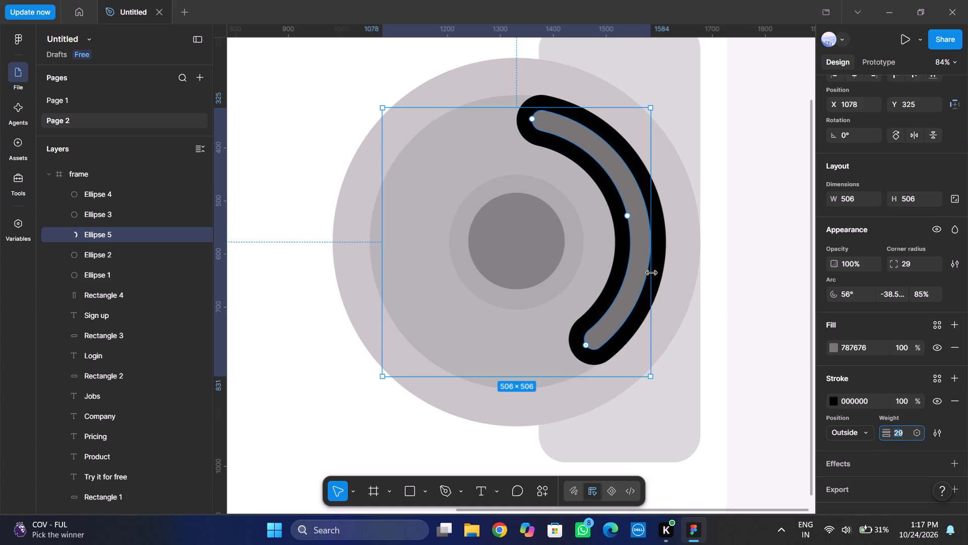
Try several smaller sizes for the stroked arc band and narrow it to about 452 × 506.
{"action": "left_click", "coordinate": [649, 241]}
{"action": "left_click_drag", "start_coordinate": [647, 241], "coordinate": [637, 247]}
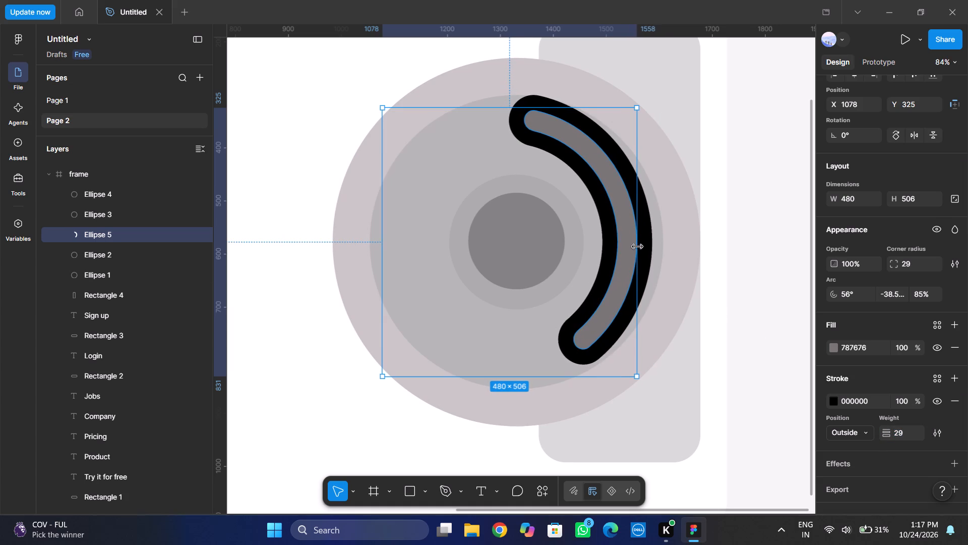
{"action": "left_click_drag", "start_coordinate": [637, 247], "coordinate": [640, 251]}
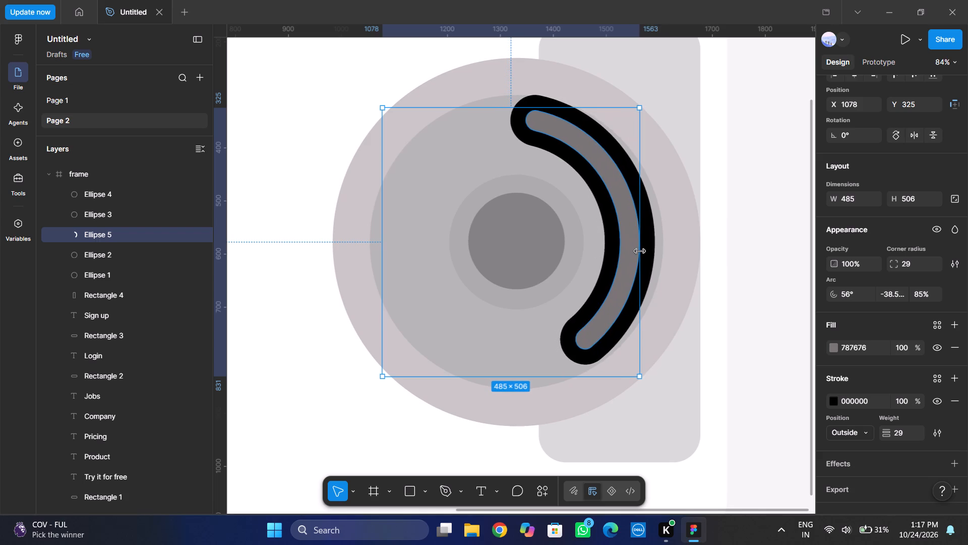
{"action": "left_click_drag", "start_coordinate": [640, 251], "coordinate": [647, 252]}
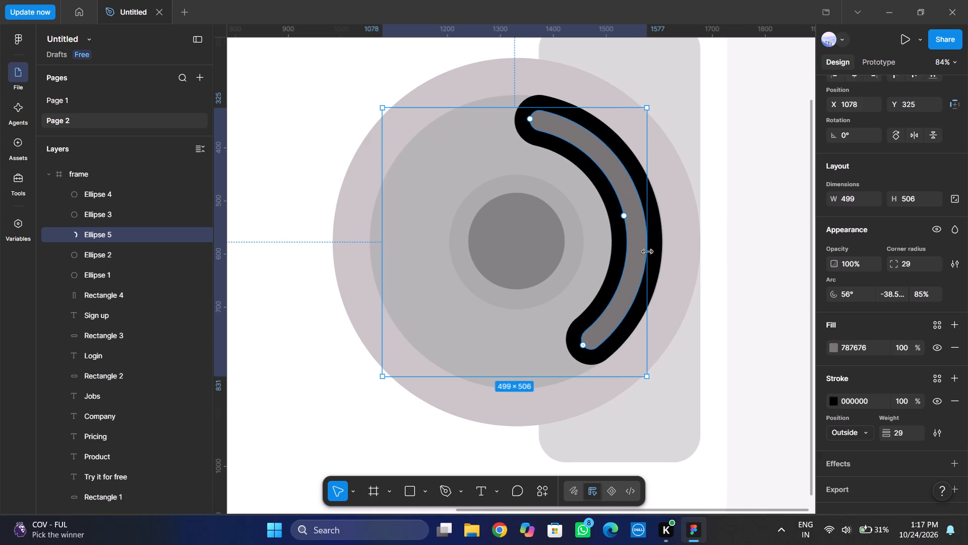
{"action": "left_click_drag", "start_coordinate": [647, 252], "coordinate": [633, 257], "text": "alt+shift"}
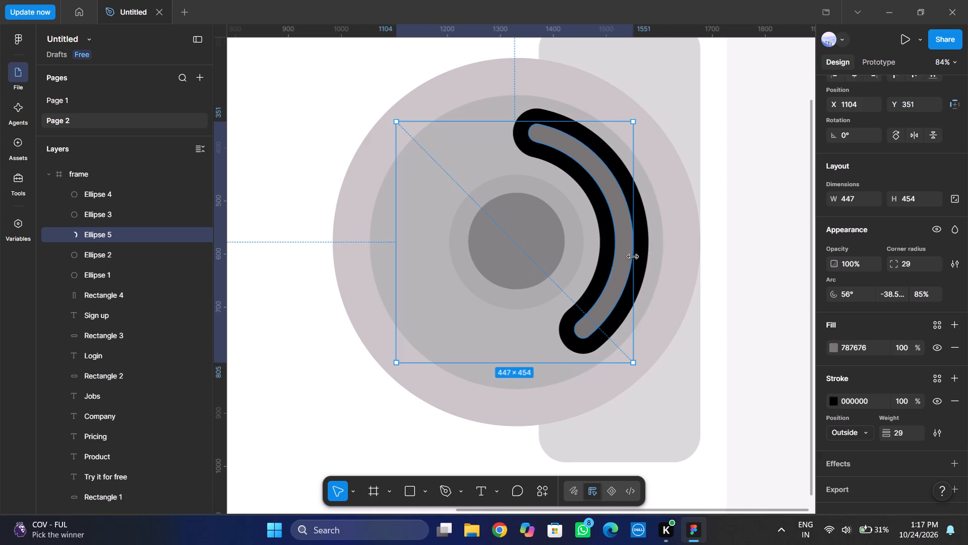
{"action": "left_click_drag", "start_coordinate": [633, 257], "coordinate": [627, 263], "text": "alt+shift"}
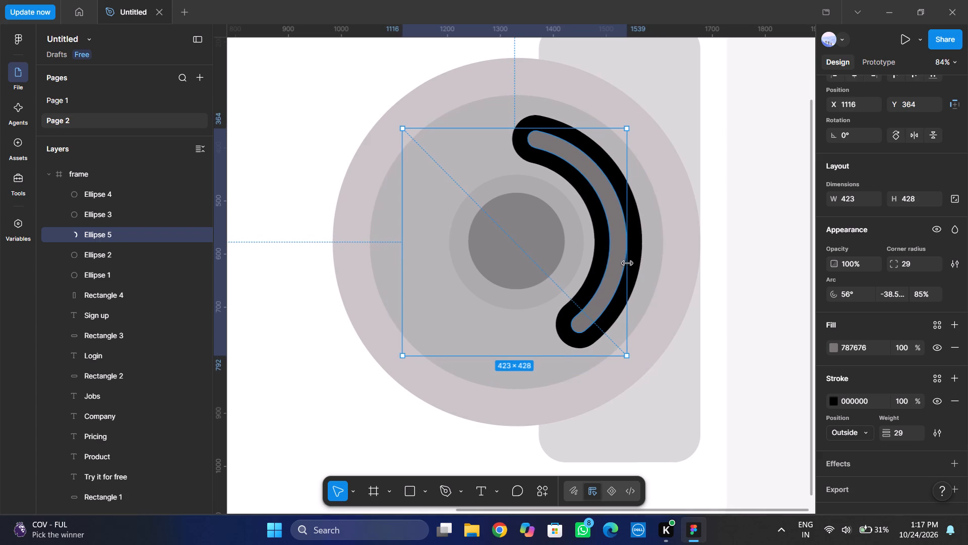
{"action": "left_click_drag", "start_coordinate": [627, 263], "coordinate": [623, 266], "text": "alt+shift"}
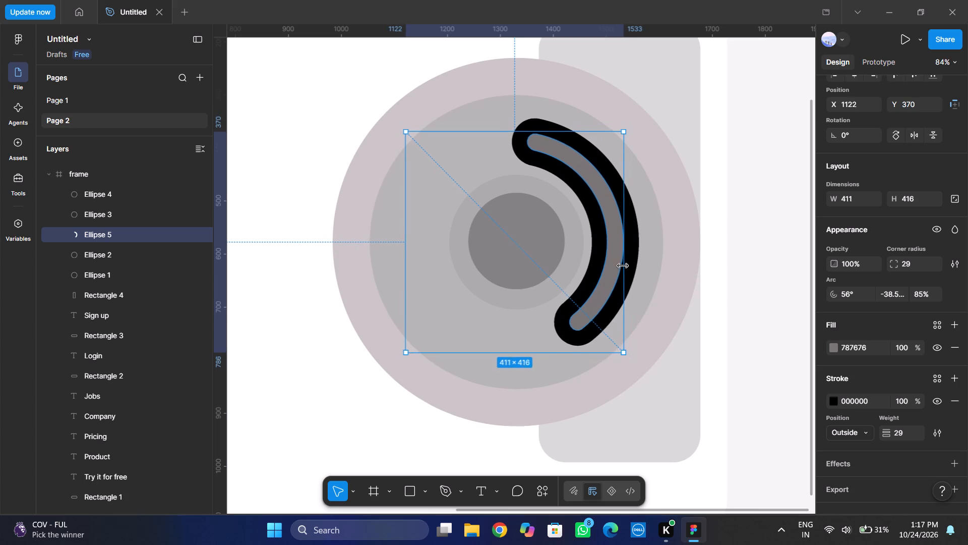
{"action": "left_click_drag", "start_coordinate": [623, 266], "coordinate": [618, 268], "text": "alt+shift"}
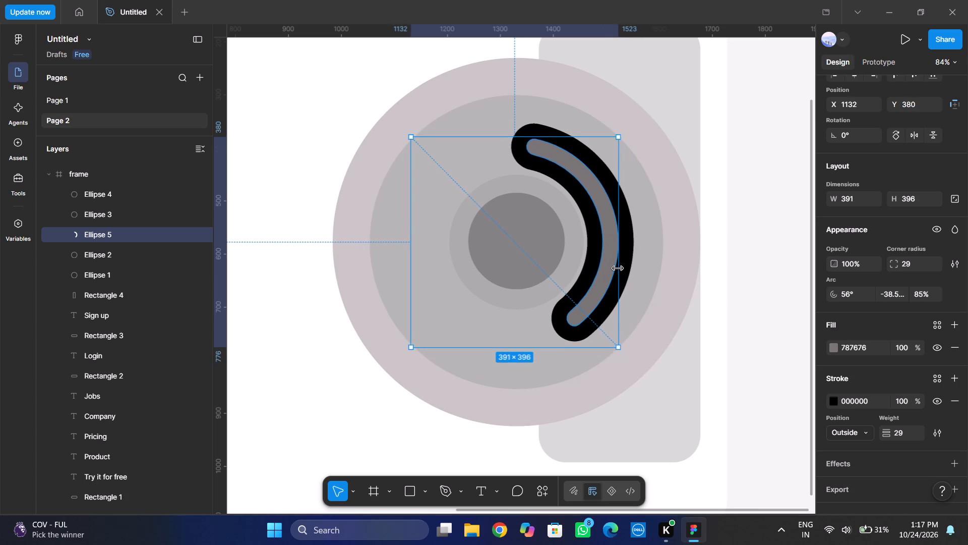
{"action": "left_click_drag", "start_coordinate": [618, 268], "coordinate": [622, 266], "text": "alt+shift"}
Move the stroked arc band within the circular graphic to about X 1085, Y 337.
{"action": "left_click_drag", "start_coordinate": [617, 236], "coordinate": [617, 249]}
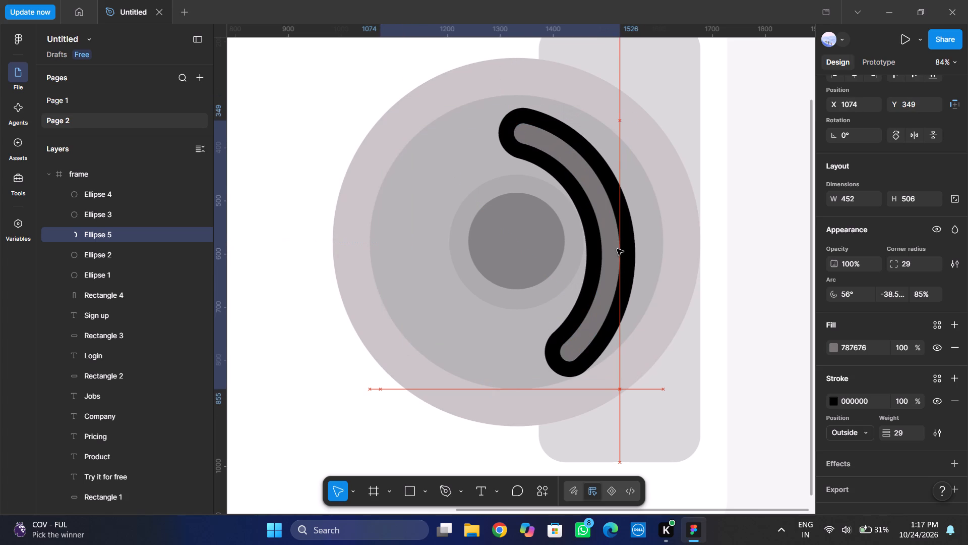
{"action": "left_click_drag", "start_coordinate": [617, 249], "coordinate": [620, 242]}
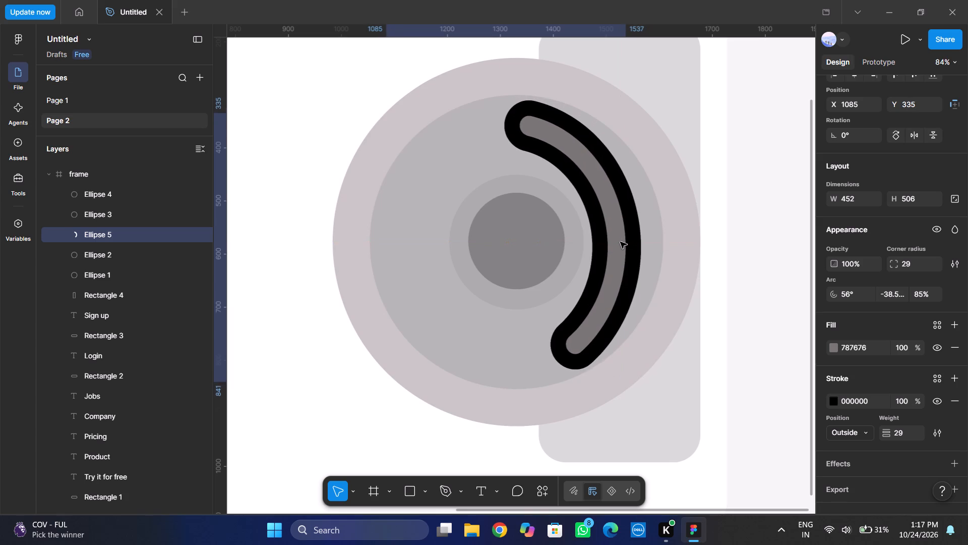
{"action": "left_click_drag", "start_coordinate": [620, 242], "coordinate": [620, 242]}
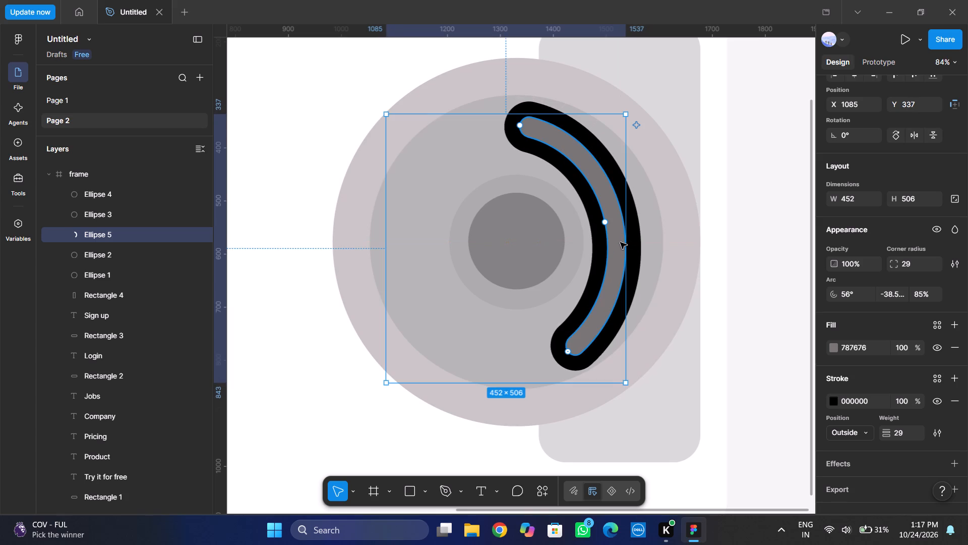
Increase the arc band's outside stroke weight to 58.
{"action": "left_click", "coordinate": [900, 429]}
{"action": "left_click_drag", "start_coordinate": [889, 432], "coordinate": [527, 268]}
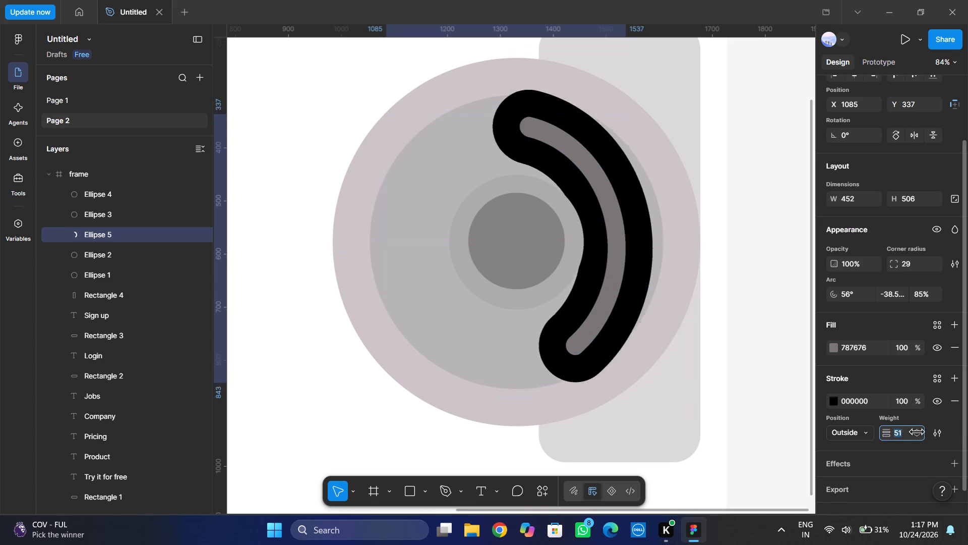
{"action": "left_click_drag", "start_coordinate": [527, 268], "coordinate": [521, 271]}
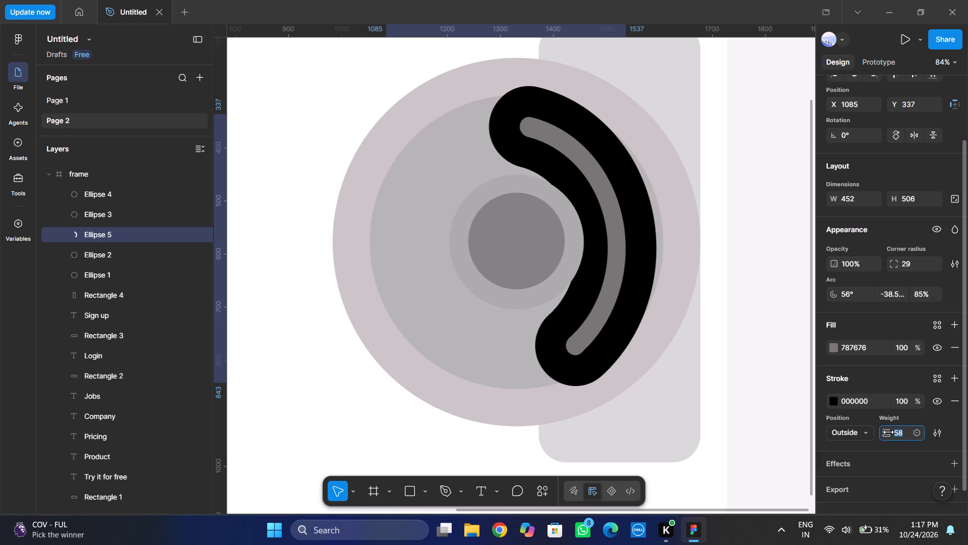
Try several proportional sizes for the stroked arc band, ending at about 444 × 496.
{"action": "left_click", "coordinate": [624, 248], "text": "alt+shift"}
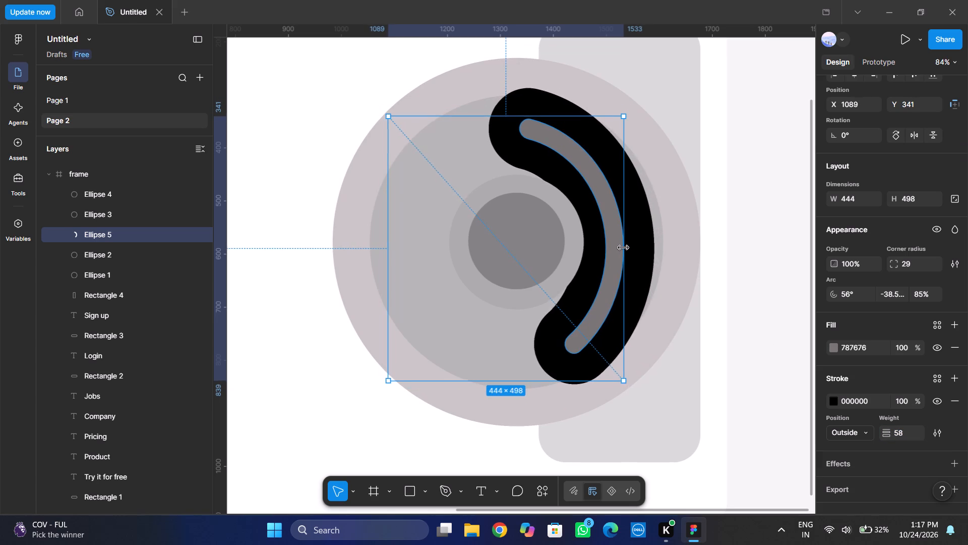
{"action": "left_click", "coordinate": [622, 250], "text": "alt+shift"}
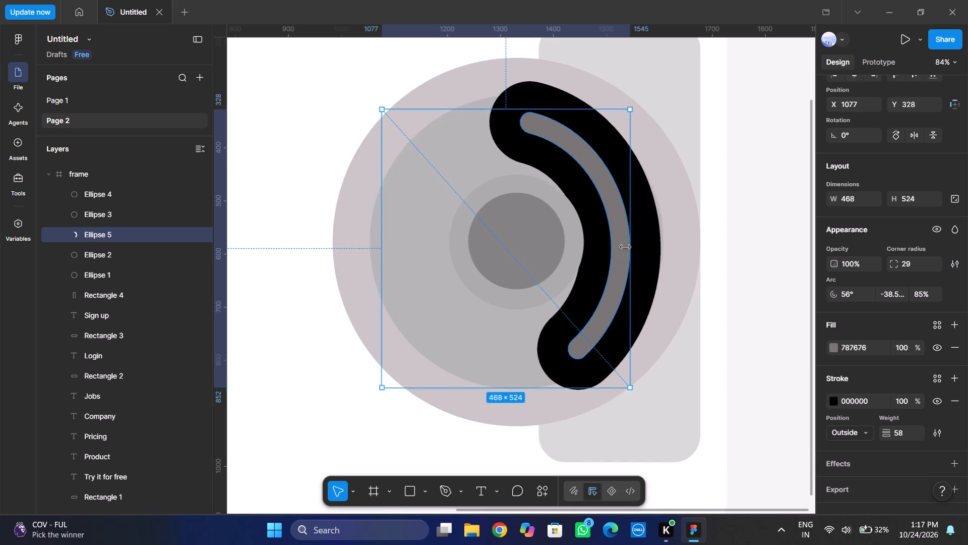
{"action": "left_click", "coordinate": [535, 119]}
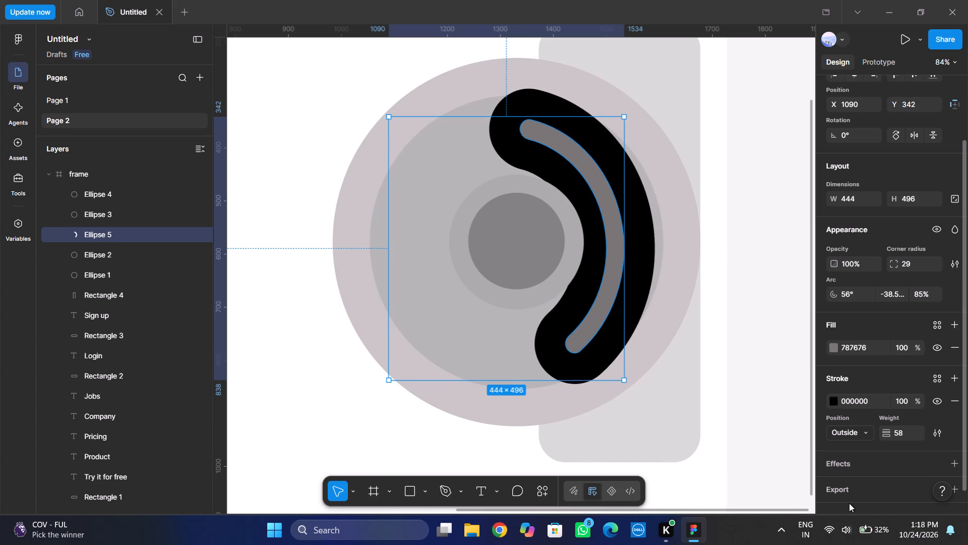
Delete the thickly stroked arc band from the circular graphic.
{"action": "left_click", "coordinate": [631, 281]}
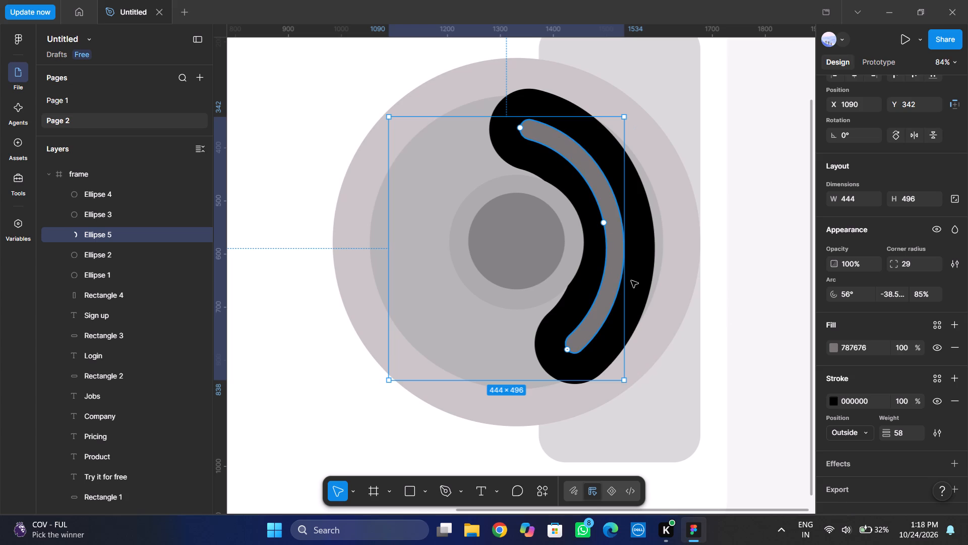
{"action": "key", "text": "BackSpace"}
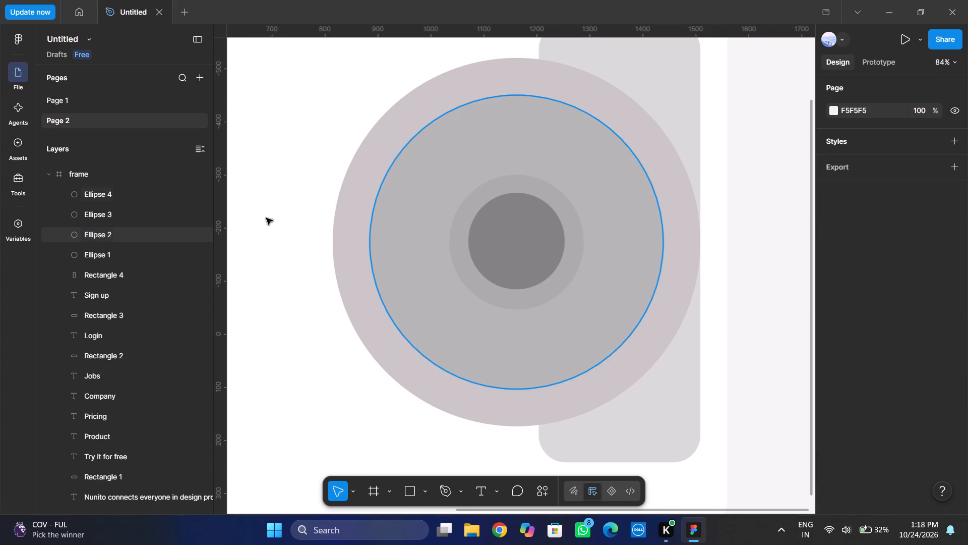
{"action": "left_click", "coordinate": [774, 331]}
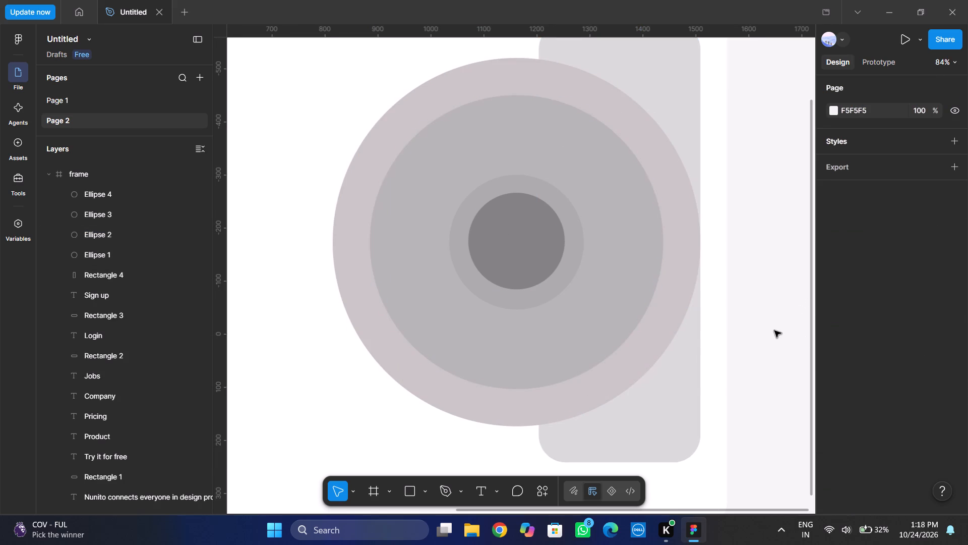
Duplicate the 554 × 554 grey B6B6B6 ellipse in place.
{"action": "left_click", "coordinate": [640, 277]}
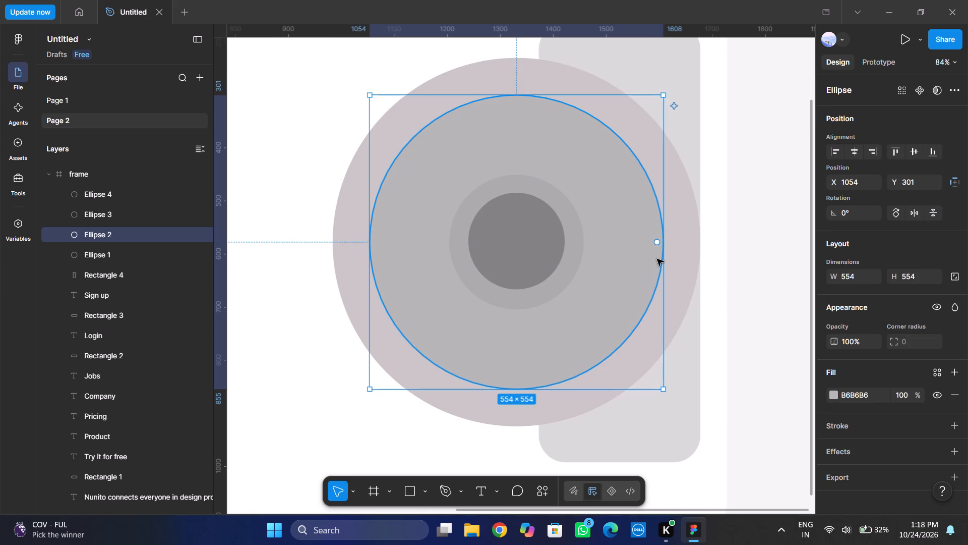
{"action": "key", "text": "ctrl+d"}
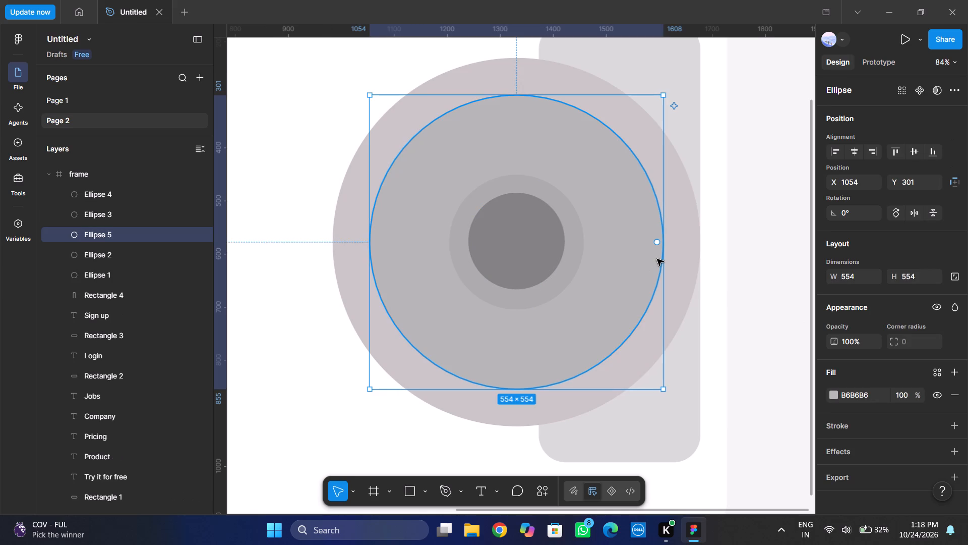
Cut the duplicated ellipse into a pie-shaped arc starting at about 67° with a sweep of about -42.4%.
{"action": "left_click", "coordinate": [659, 241]}
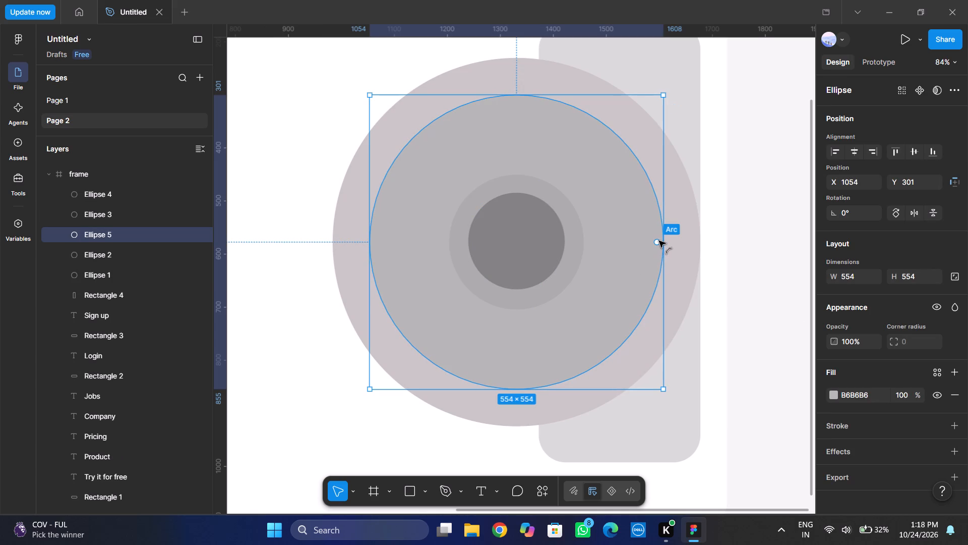
{"action": "left_click", "coordinate": [420, 235]}
{"action": "left_click_drag", "start_coordinate": [656, 242], "coordinate": [636, 304]}
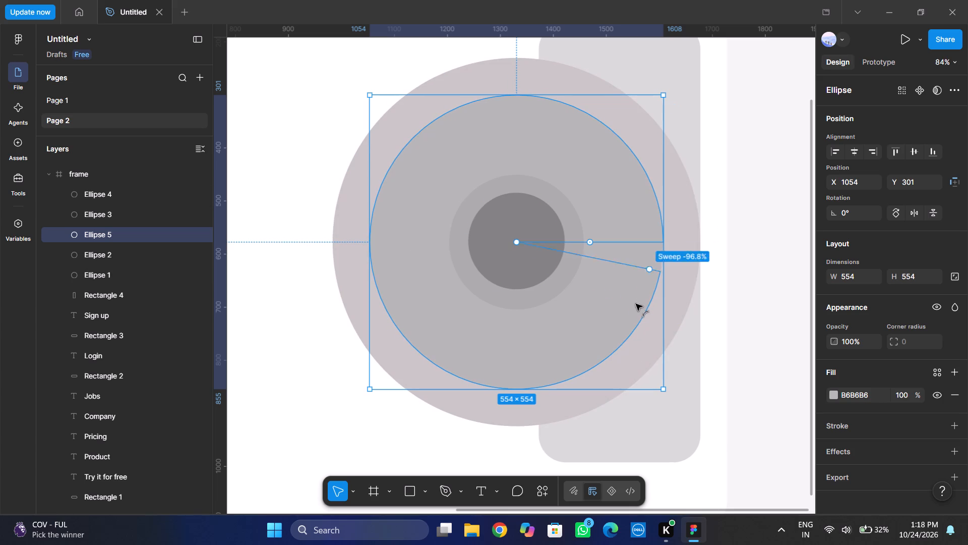
{"action": "left_click_drag", "start_coordinate": [636, 304], "coordinate": [476, 111]}
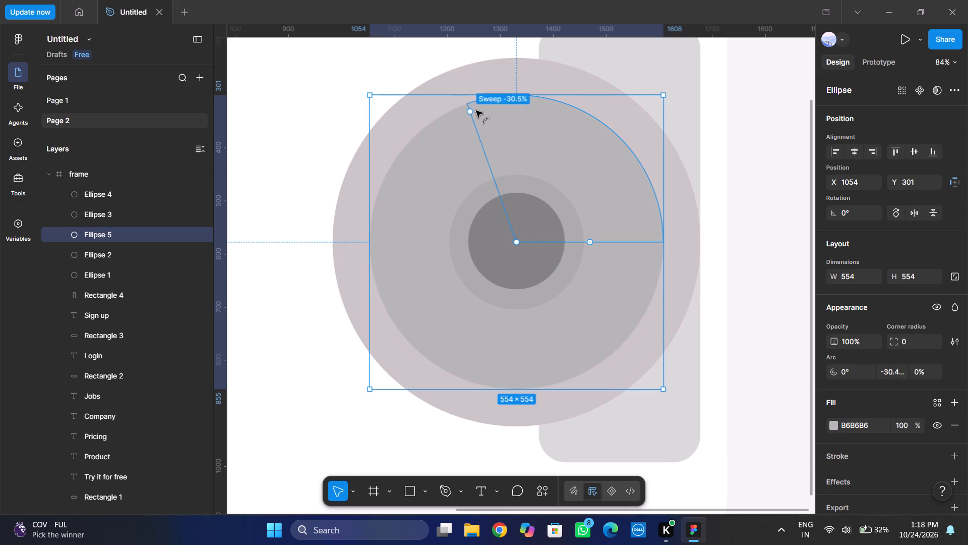
{"action": "left_click_drag", "start_coordinate": [476, 111], "coordinate": [515, 110]}
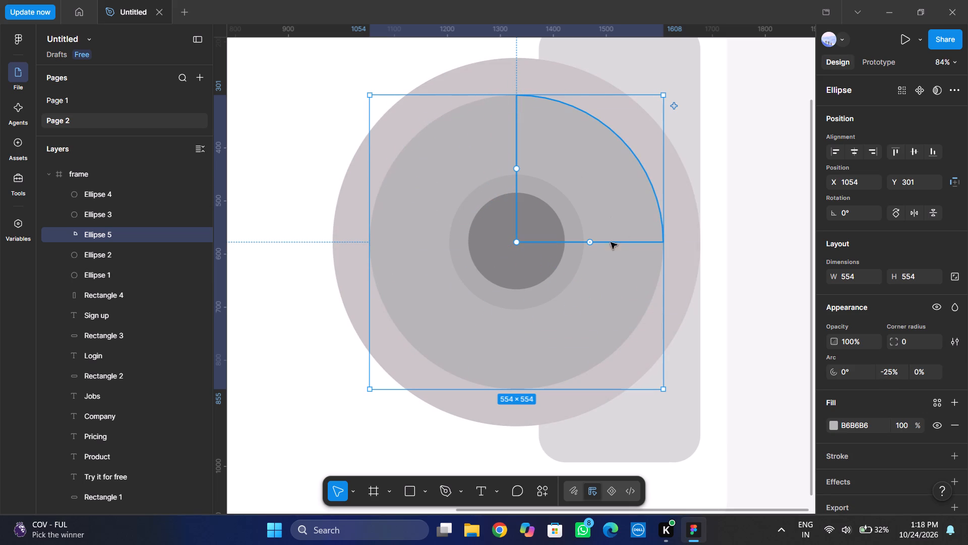
{"action": "left_click_drag", "start_coordinate": [589, 242], "coordinate": [589, 310]}
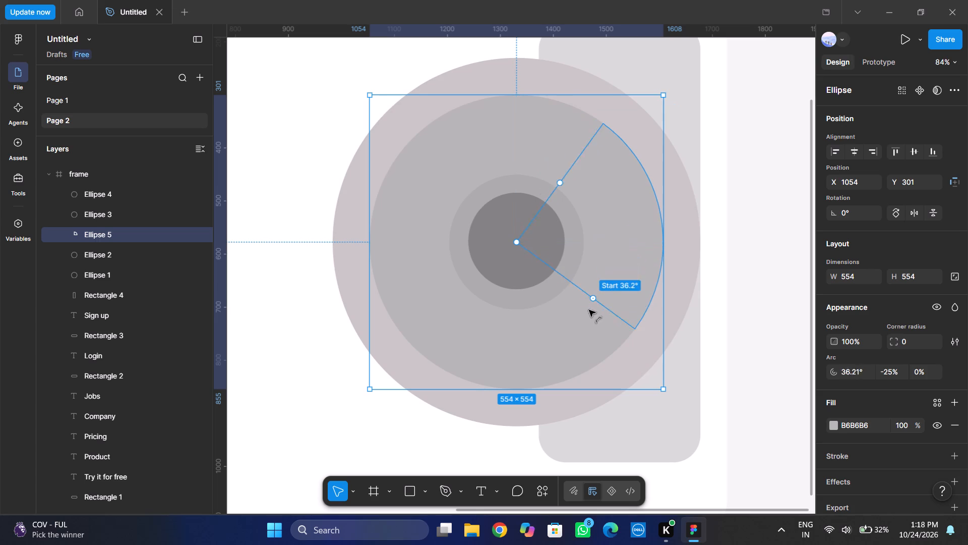
{"action": "left_click_drag", "start_coordinate": [589, 310], "coordinate": [560, 346]}
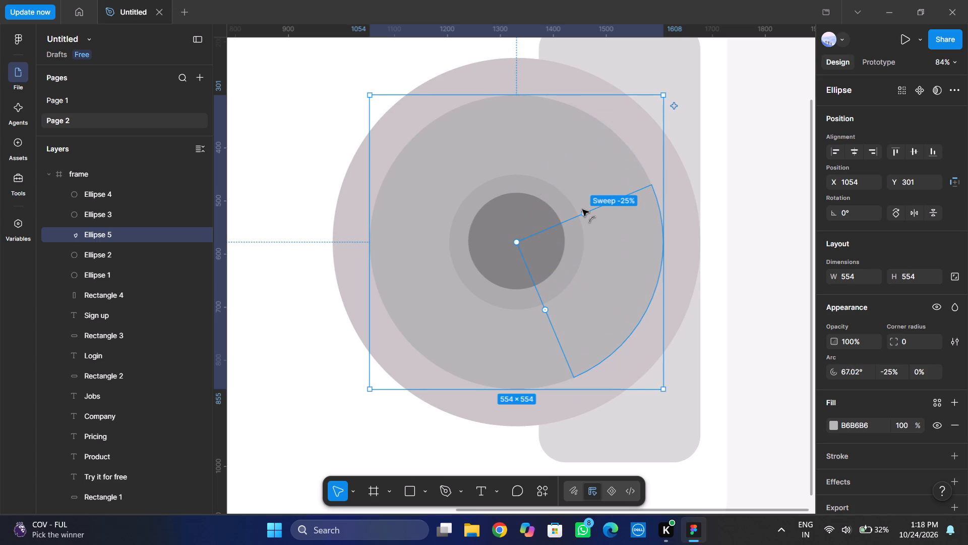
{"action": "left_click_drag", "start_coordinate": [584, 214], "coordinate": [520, 157]}
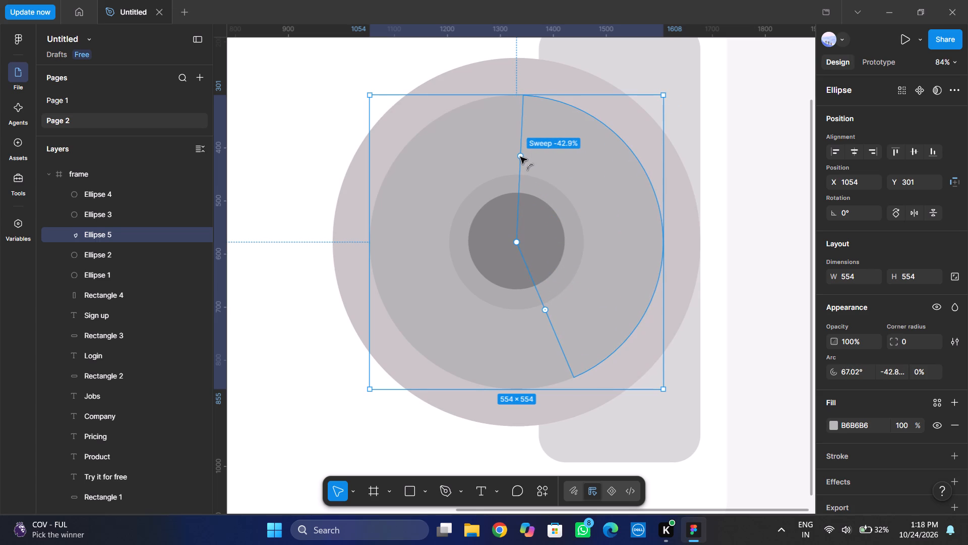
{"action": "left_click_drag", "start_coordinate": [520, 157], "coordinate": [523, 157]}
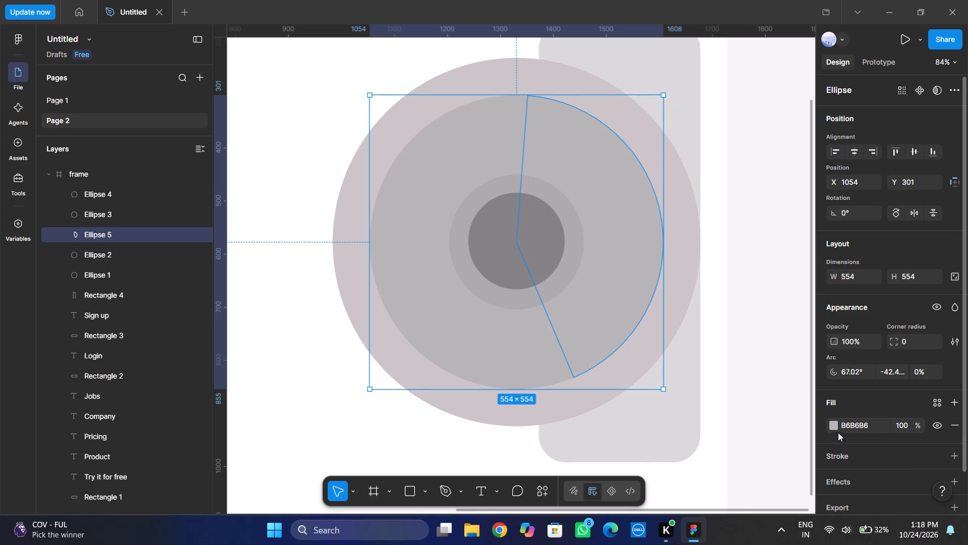
Change the pie-shaped arc's fill to dark grey 615D5D.
{"action": "left_click", "coordinate": [835, 426]}
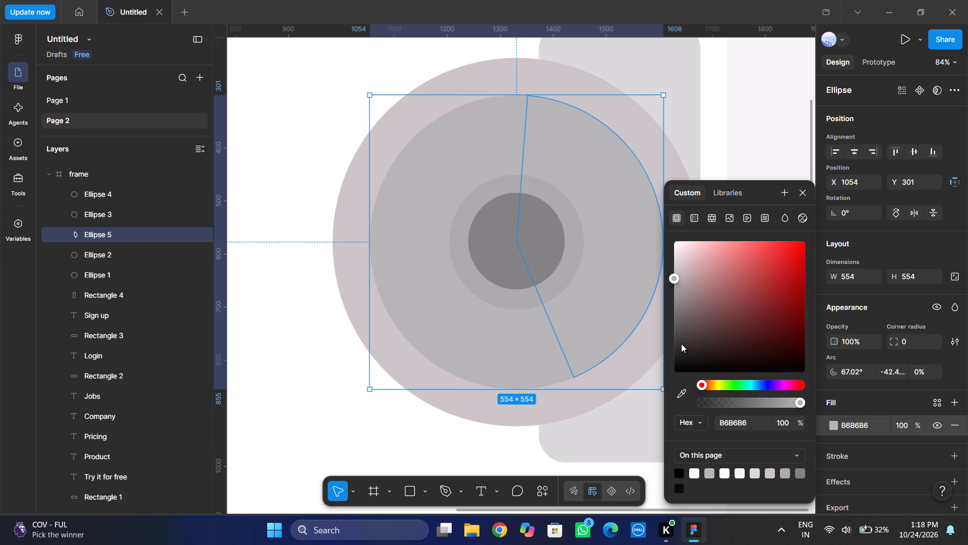
{"action": "left_click", "coordinate": [681, 344]}
{"action": "left_click", "coordinate": [680, 338]}
{"action": "left_click", "coordinate": [676, 328]}
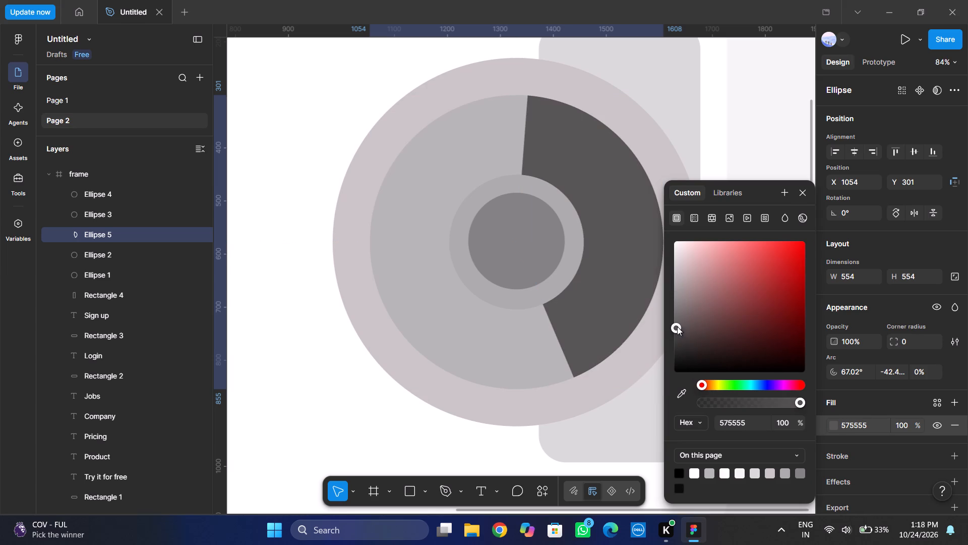
{"action": "left_click", "coordinate": [680, 320]}
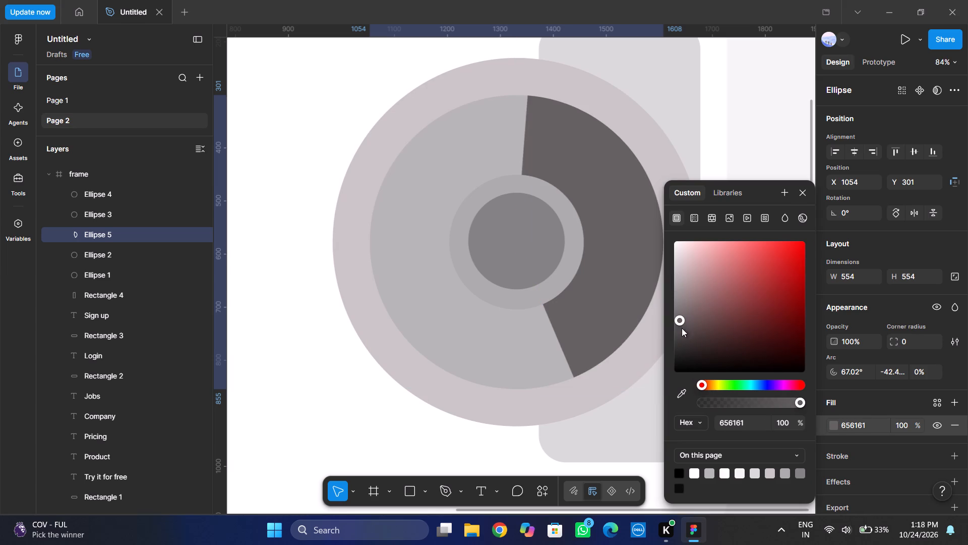
{"action": "left_click", "coordinate": [682, 331]}
{"action": "left_click", "coordinate": [681, 322]}
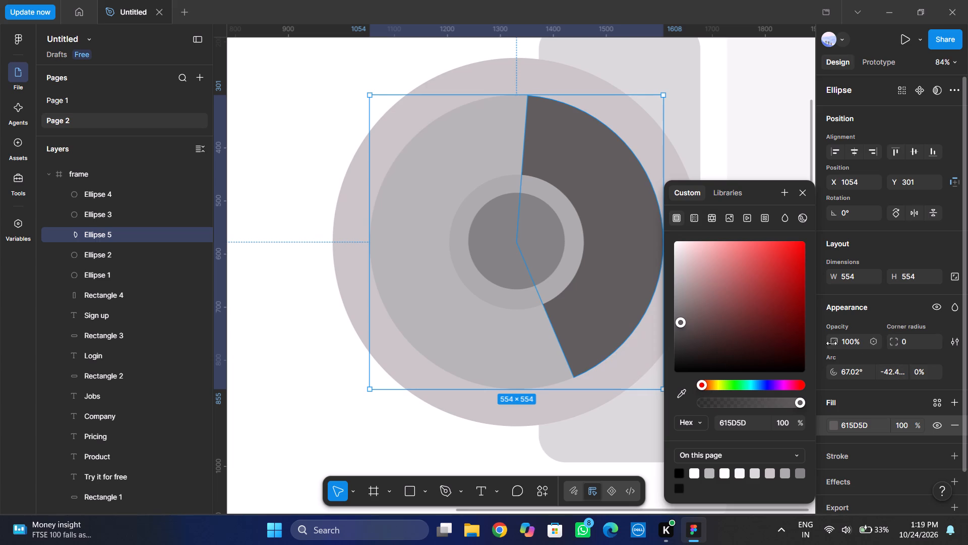
Hollow the dark grey arc into a curved band with an inner ratio of about 73.4%.
{"action": "left_click", "coordinate": [915, 370]}
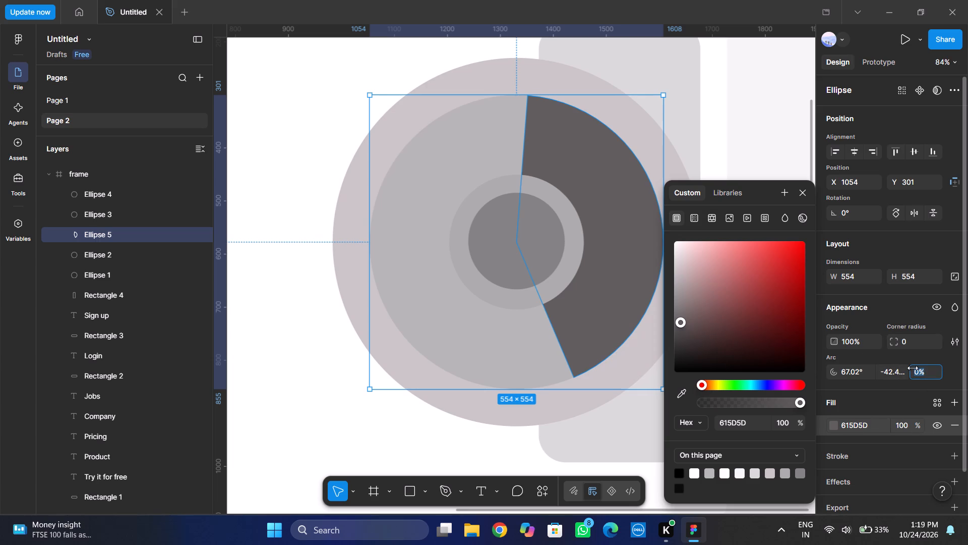
{"action": "left_click", "coordinate": [915, 369]}
{"action": "left_click_drag", "start_coordinate": [912, 369], "coordinate": [558, 264]}
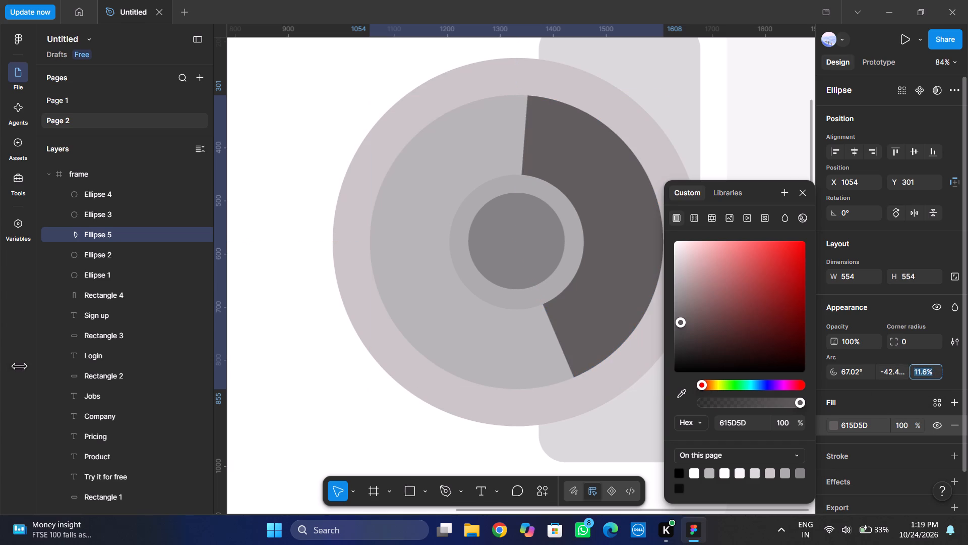
{"action": "left_click_drag", "start_coordinate": [558, 264], "coordinate": [558, 266]}
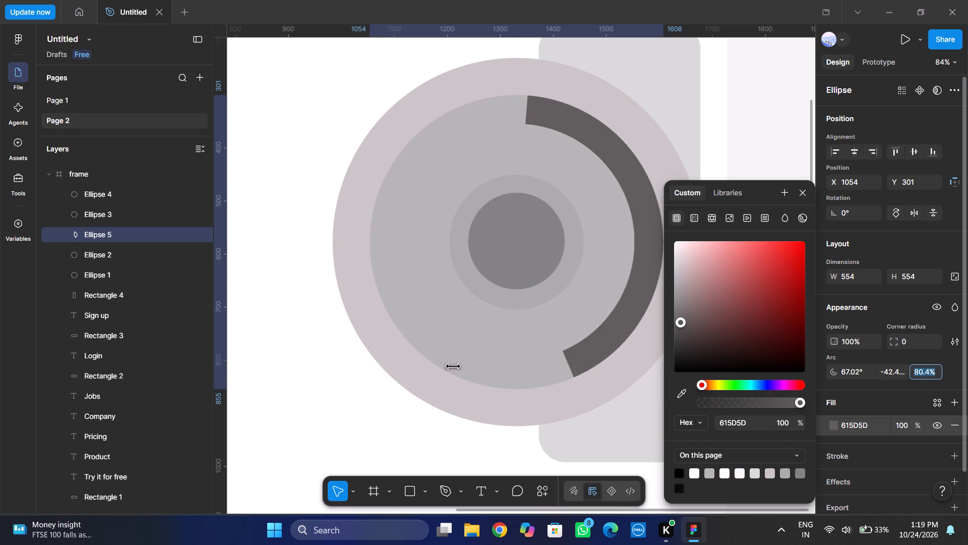
{"action": "left_click_drag", "start_coordinate": [558, 266], "coordinate": [536, 278]}
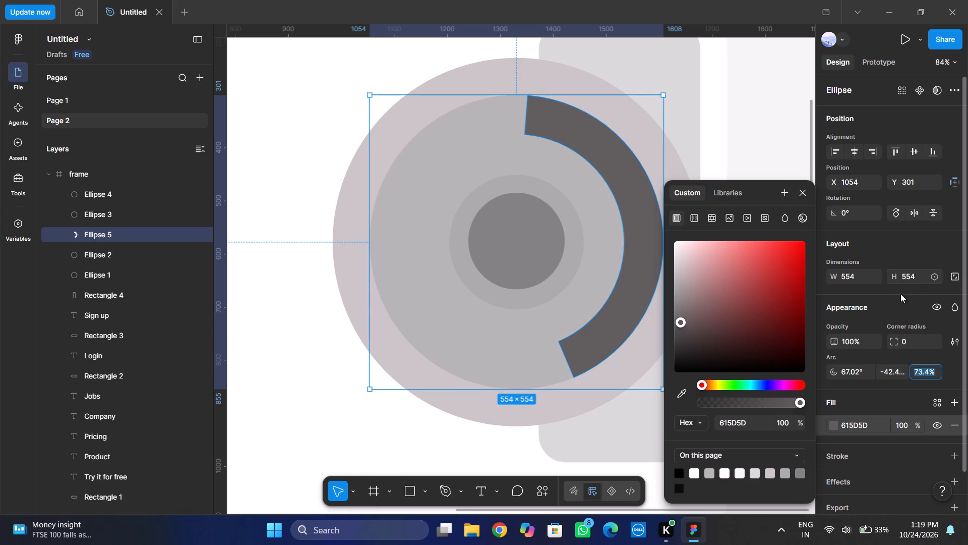
Round the ends of the dark grey band with a corner radius of 58.
{"action": "left_click_drag", "start_coordinate": [891, 340], "coordinate": [522, 268]}
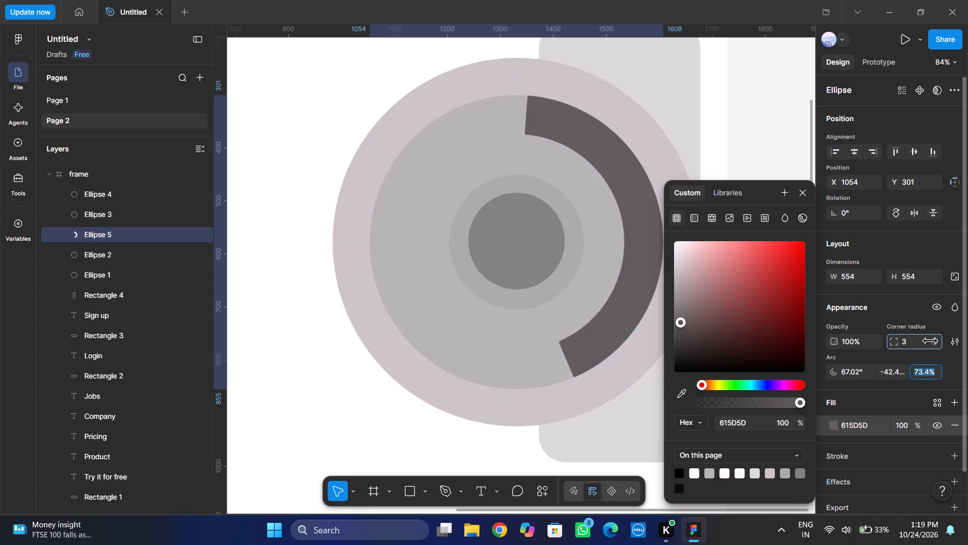
{"action": "left_click_drag", "start_coordinate": [522, 268], "coordinate": [757, 316]}
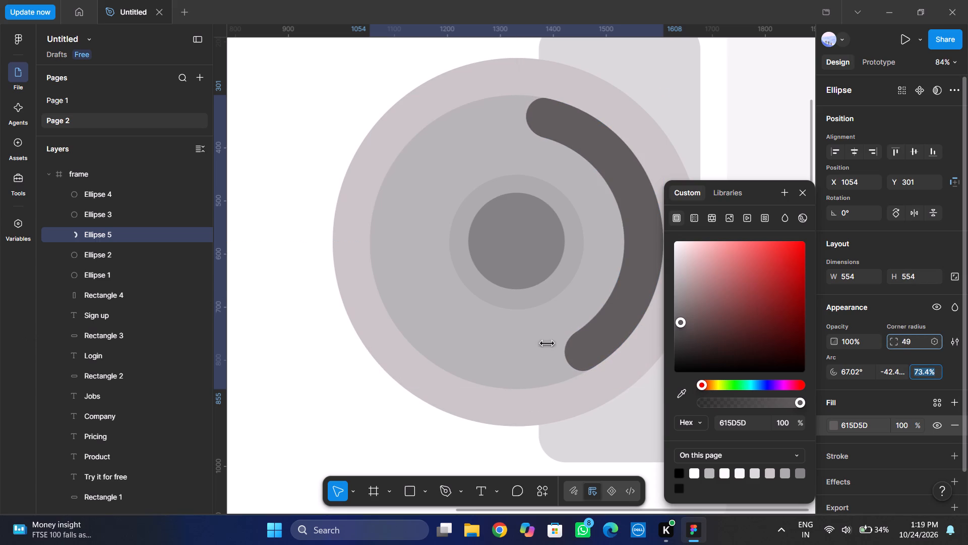
{"action": "left_click_drag", "start_coordinate": [757, 316], "coordinate": [518, 269]}
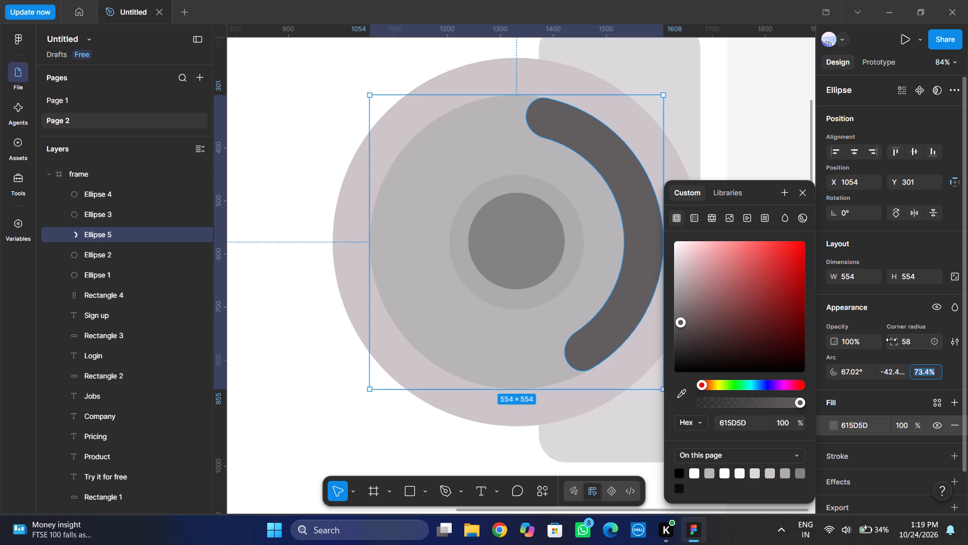
Add a black 000000 stroke to the rounded arc band, positioned outside with a weight of 24.
{"action": "left_click", "coordinate": [834, 423]}
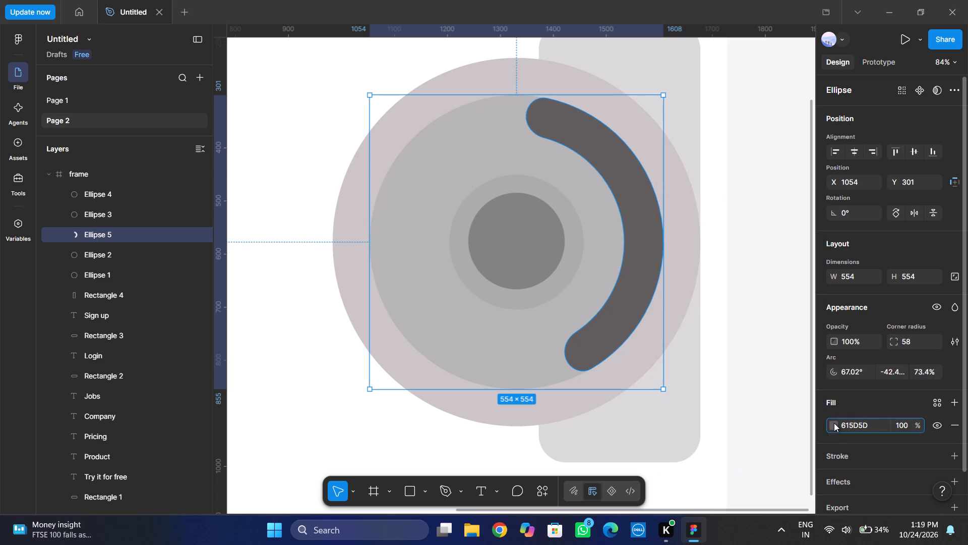
{"action": "left_click", "coordinate": [831, 423]}
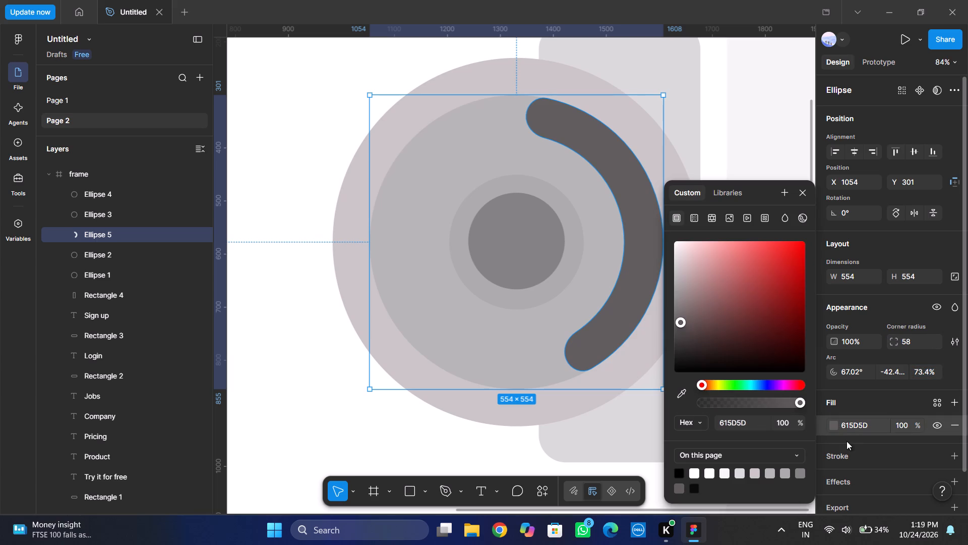
{"action": "left_click", "coordinate": [850, 456]}
{"action": "scroll", "coordinate": [842, 462], "scroll_direction": "down", "scroll_amount": 1}
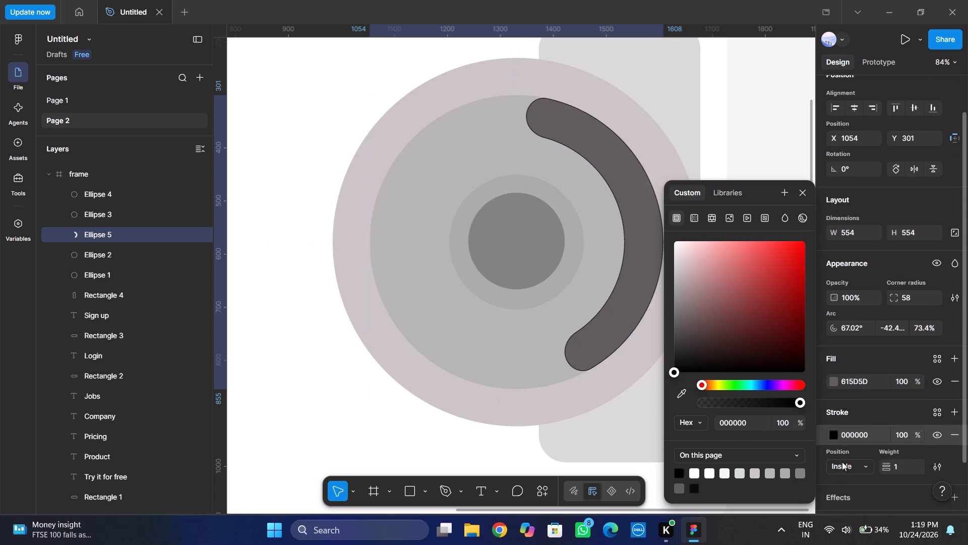
{"action": "left_click", "coordinate": [859, 466]}
{"action": "left_click", "coordinate": [858, 477]}
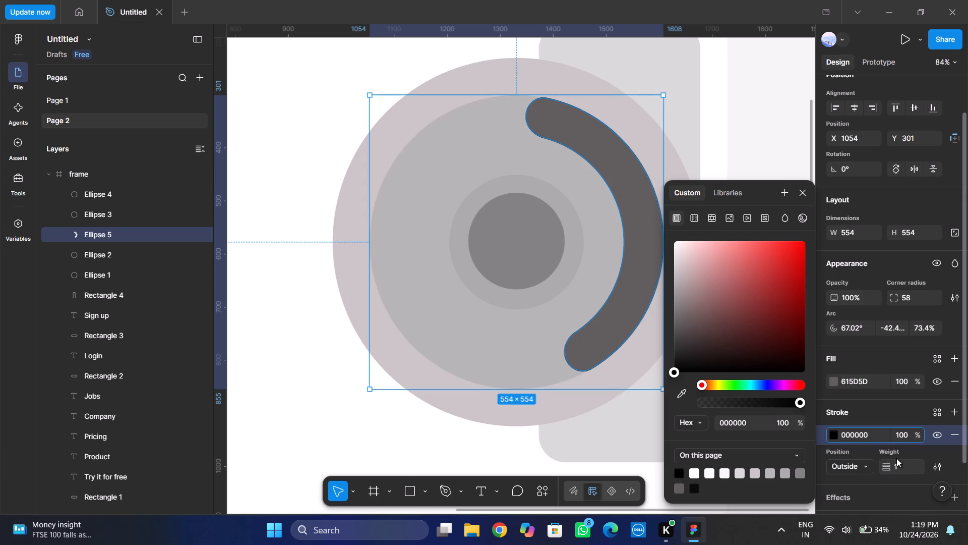
{"action": "left_click_drag", "start_coordinate": [891, 464], "coordinate": [532, 266]}
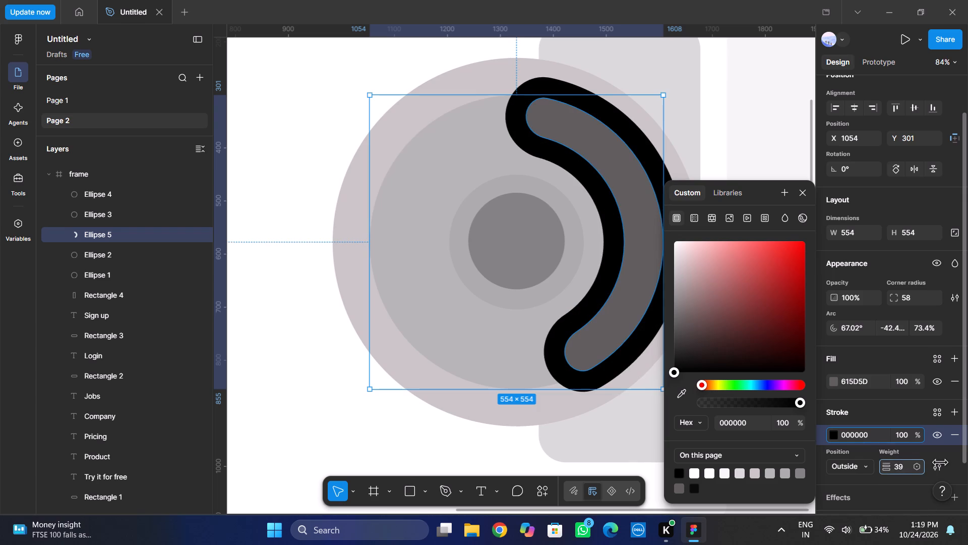
{"action": "left_click_drag", "start_coordinate": [532, 266], "coordinate": [513, 266]}
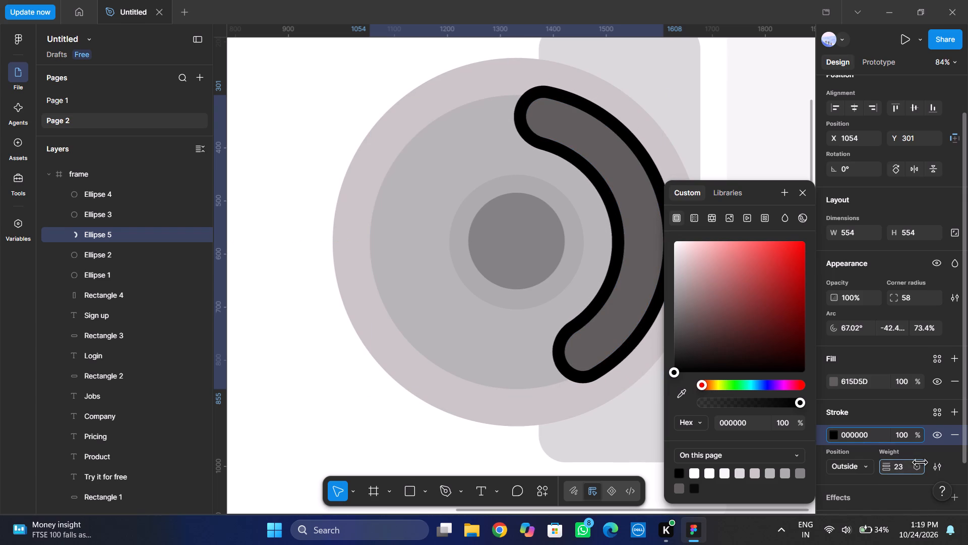
{"action": "left_click_drag", "start_coordinate": [513, 266], "coordinate": [513, 266]}
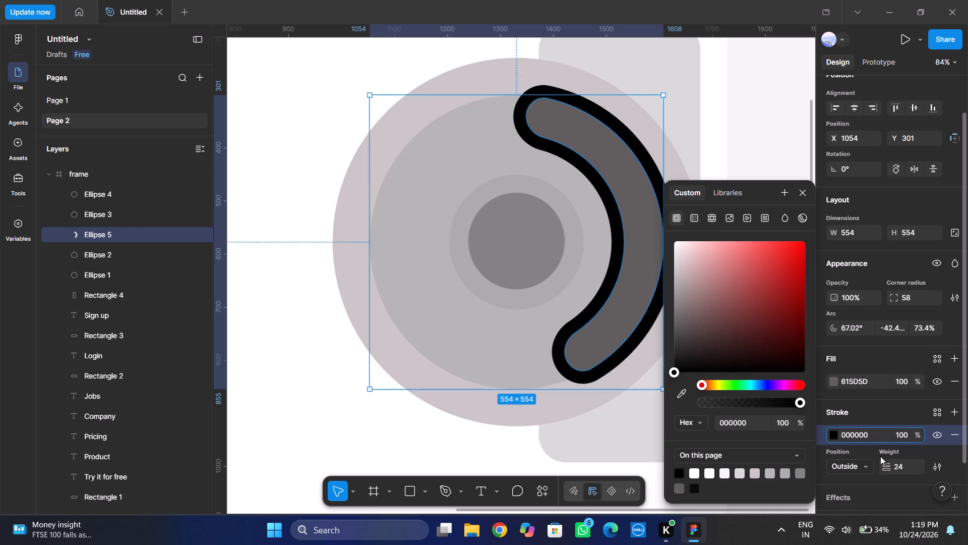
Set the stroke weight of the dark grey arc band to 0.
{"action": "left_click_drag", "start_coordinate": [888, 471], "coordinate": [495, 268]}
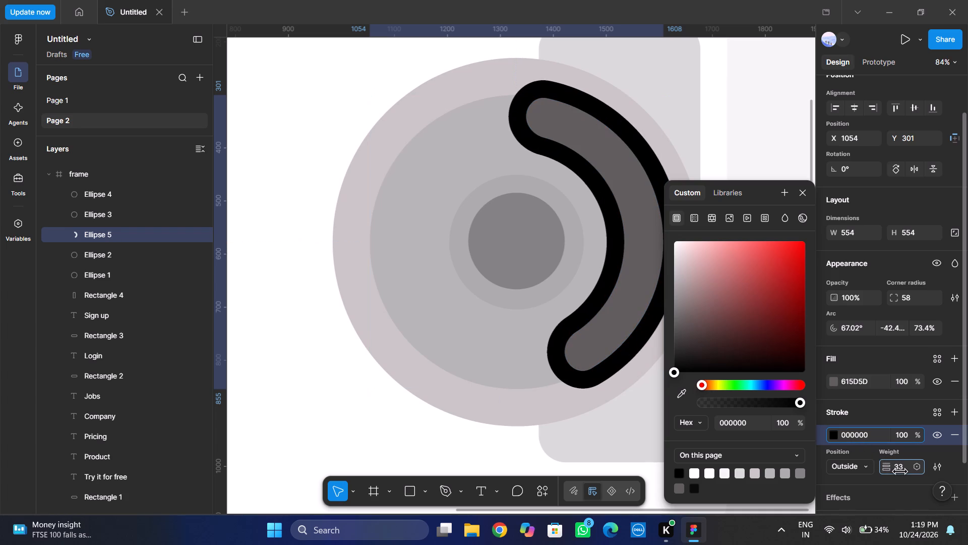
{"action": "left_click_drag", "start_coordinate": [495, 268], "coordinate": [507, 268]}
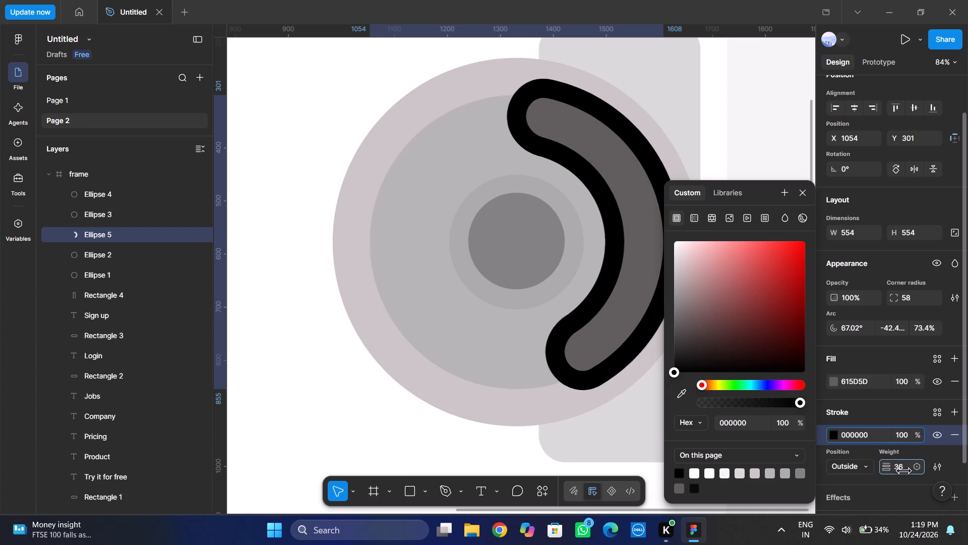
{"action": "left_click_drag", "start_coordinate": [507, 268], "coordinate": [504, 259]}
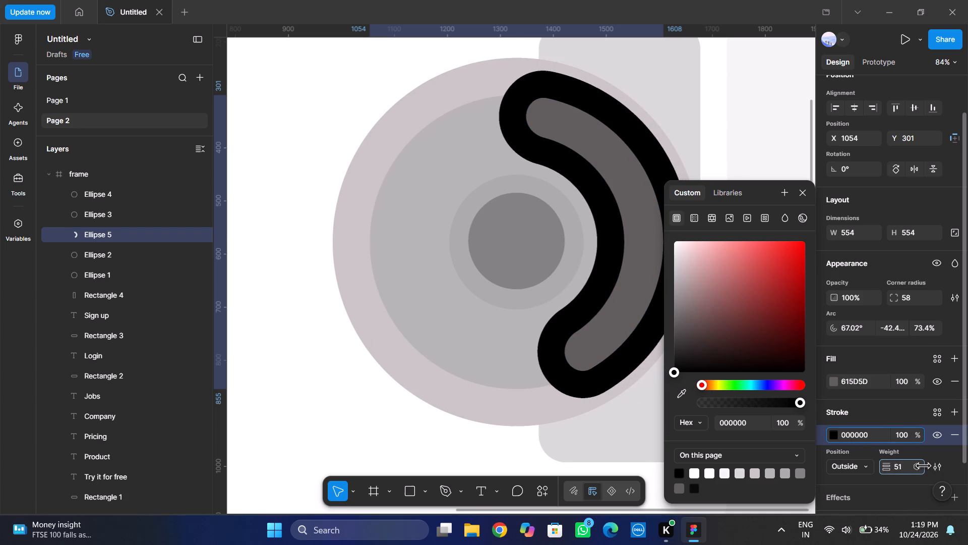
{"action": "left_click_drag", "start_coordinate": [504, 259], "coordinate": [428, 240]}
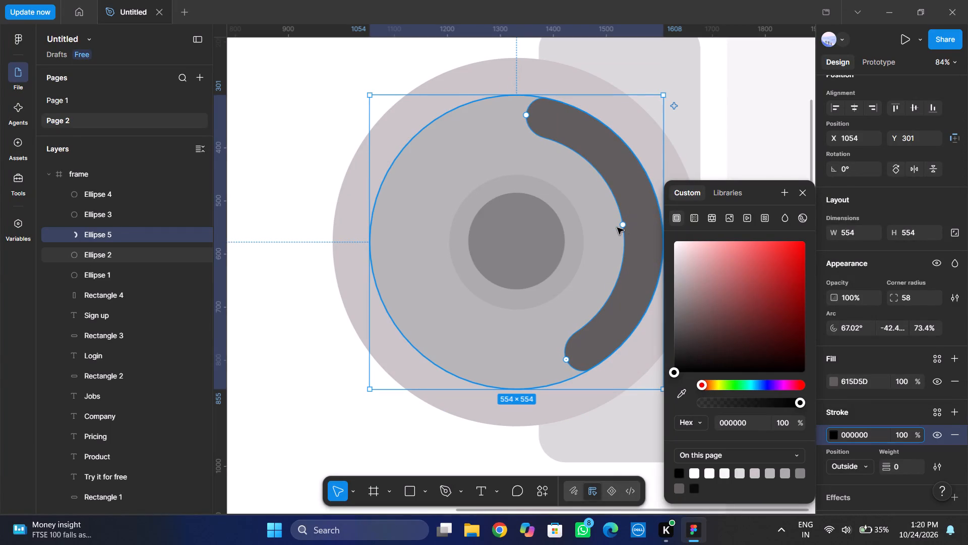
Slim the dark grey arc band by setting its inner arc ratio to 88.4%.
{"action": "left_click_drag", "start_coordinate": [623, 226], "coordinate": [581, 234]}
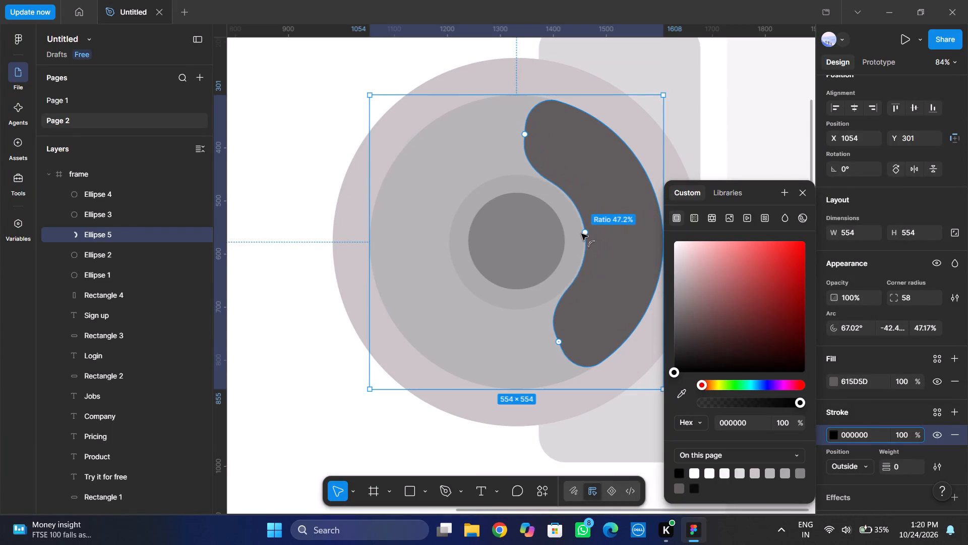
{"action": "left_click_drag", "start_coordinate": [581, 234], "coordinate": [586, 232]}
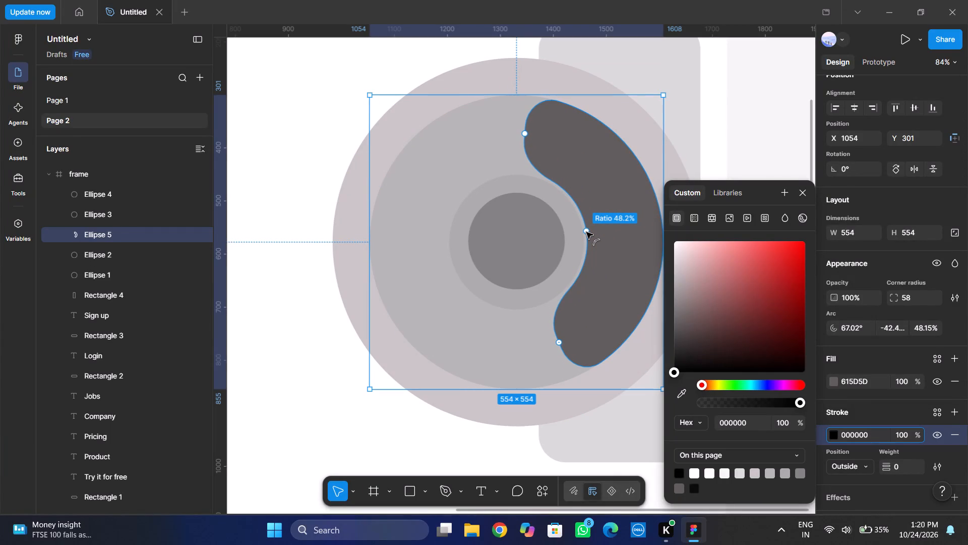
{"action": "left_click_drag", "start_coordinate": [586, 232], "coordinate": [585, 231]}
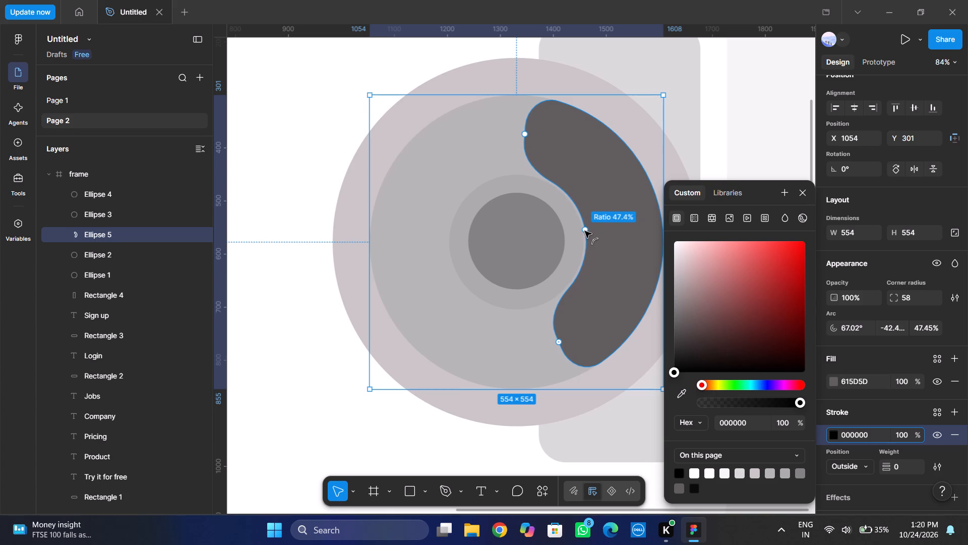
{"action": "left_click_drag", "start_coordinate": [585, 231], "coordinate": [583, 230]}
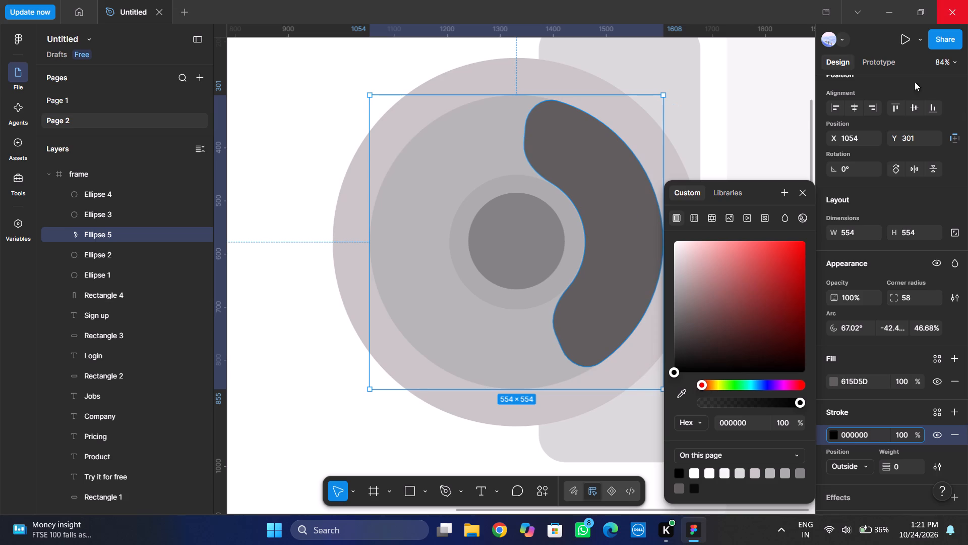
{"action": "left_click", "coordinate": [920, 325]}
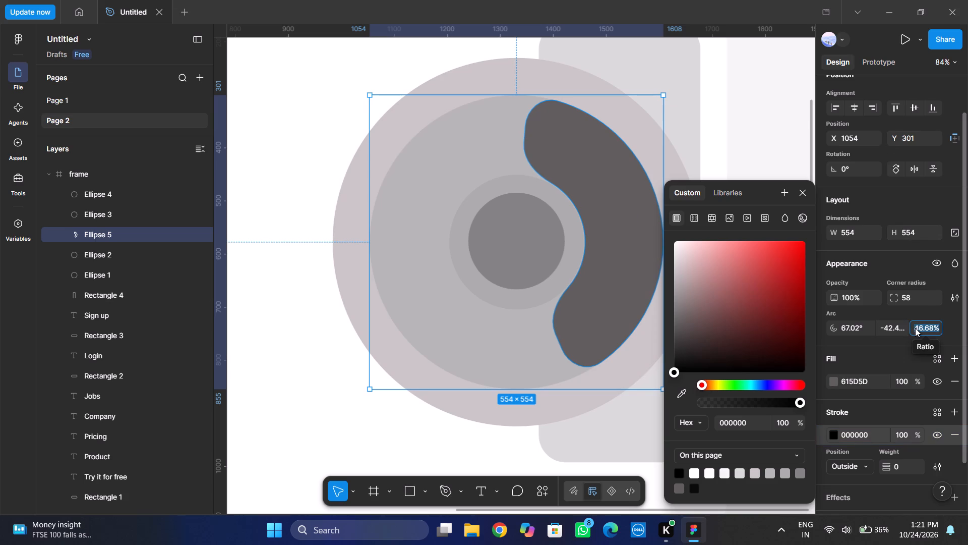
{"action": "left_click_drag", "start_coordinate": [912, 326], "coordinate": [632, 279]}
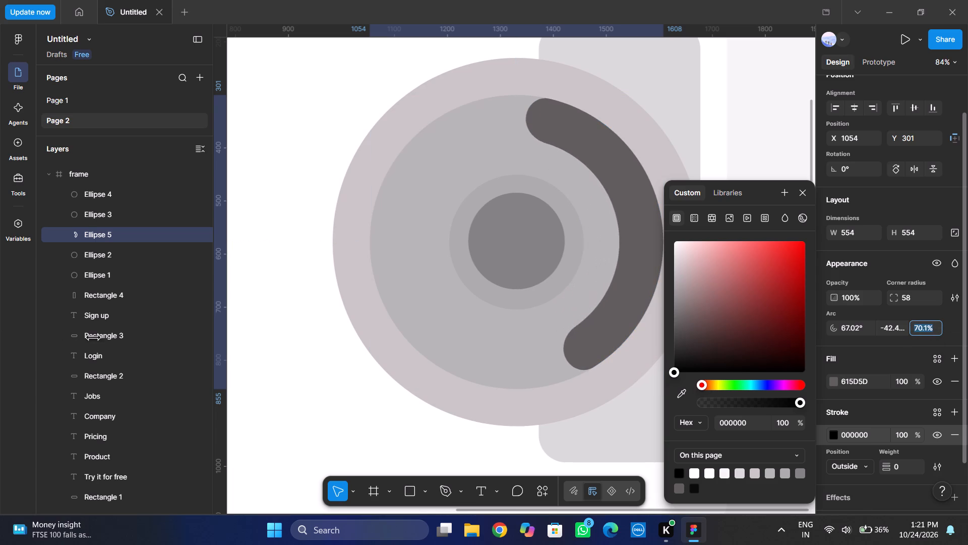
{"action": "left_click_drag", "start_coordinate": [632, 279], "coordinate": [747, 280]}
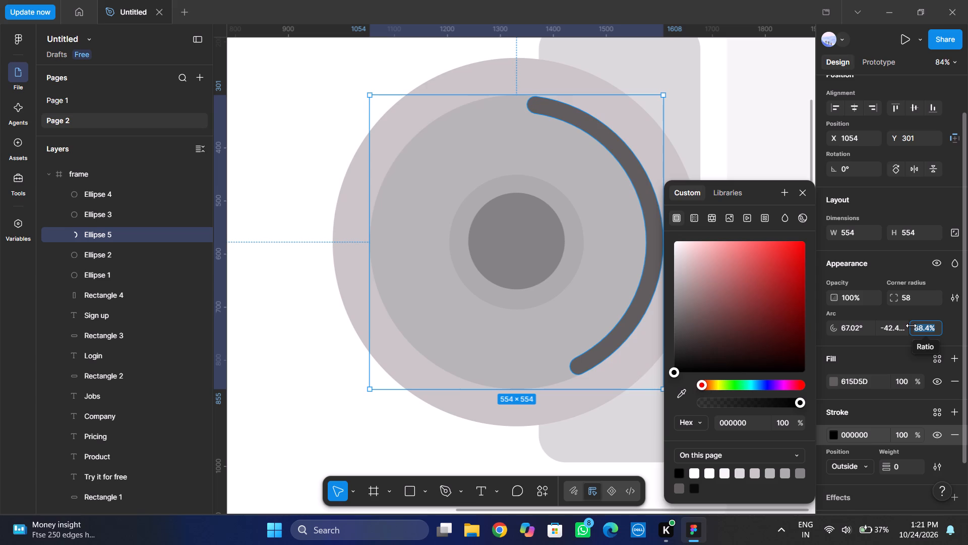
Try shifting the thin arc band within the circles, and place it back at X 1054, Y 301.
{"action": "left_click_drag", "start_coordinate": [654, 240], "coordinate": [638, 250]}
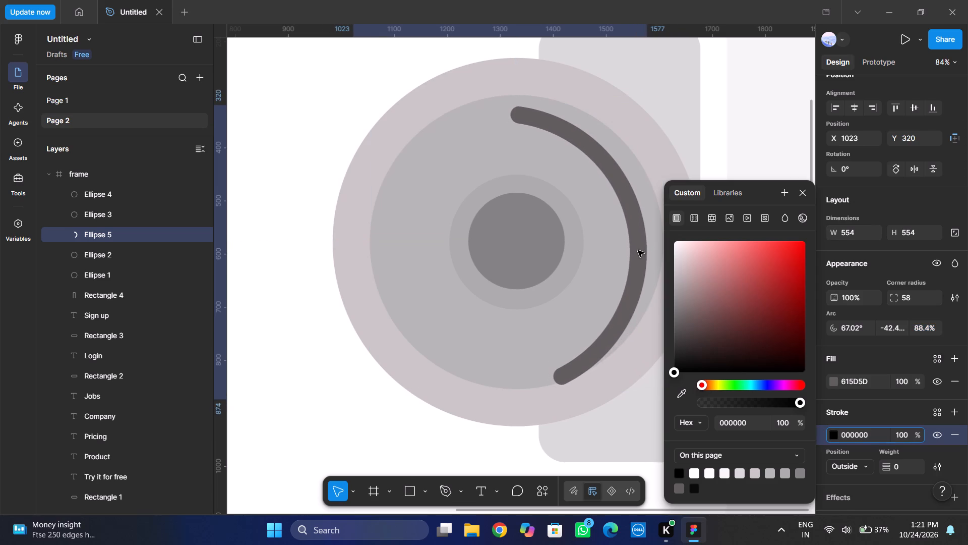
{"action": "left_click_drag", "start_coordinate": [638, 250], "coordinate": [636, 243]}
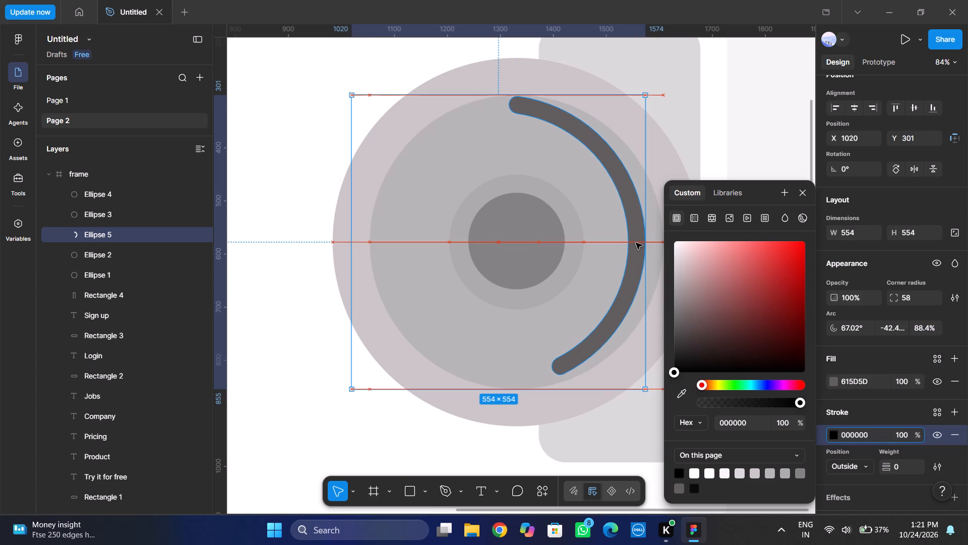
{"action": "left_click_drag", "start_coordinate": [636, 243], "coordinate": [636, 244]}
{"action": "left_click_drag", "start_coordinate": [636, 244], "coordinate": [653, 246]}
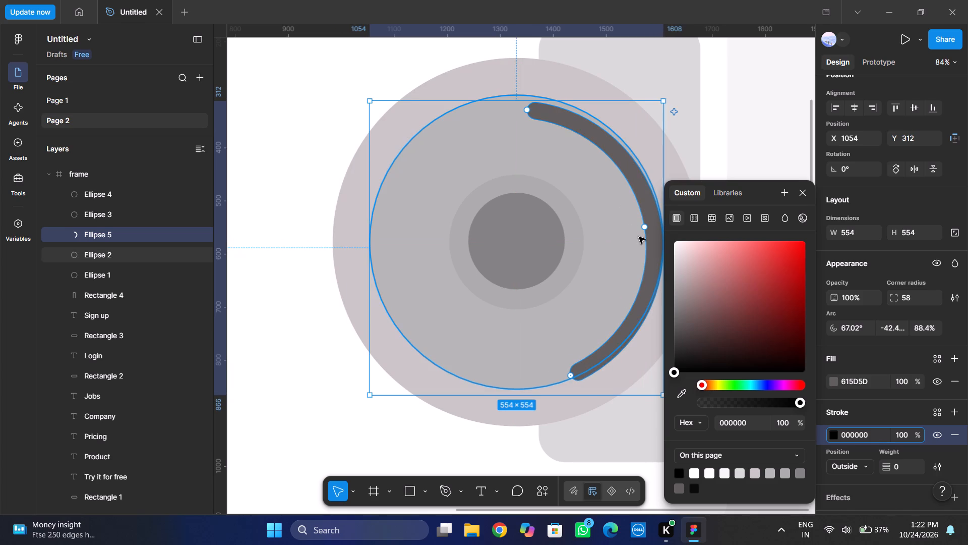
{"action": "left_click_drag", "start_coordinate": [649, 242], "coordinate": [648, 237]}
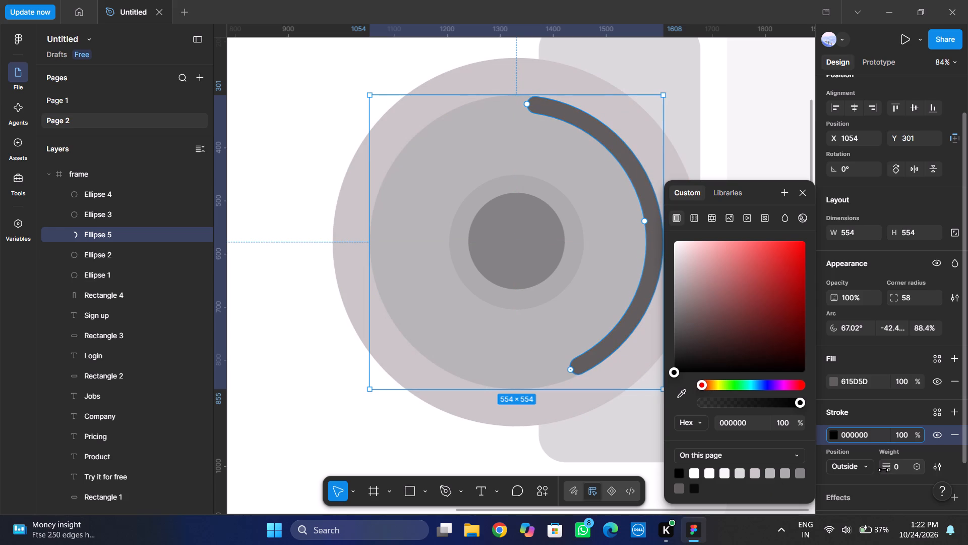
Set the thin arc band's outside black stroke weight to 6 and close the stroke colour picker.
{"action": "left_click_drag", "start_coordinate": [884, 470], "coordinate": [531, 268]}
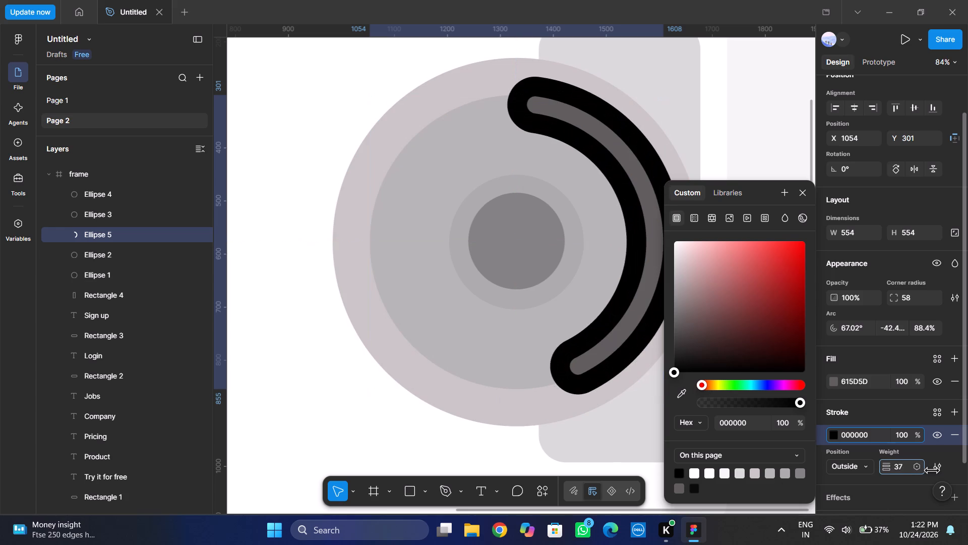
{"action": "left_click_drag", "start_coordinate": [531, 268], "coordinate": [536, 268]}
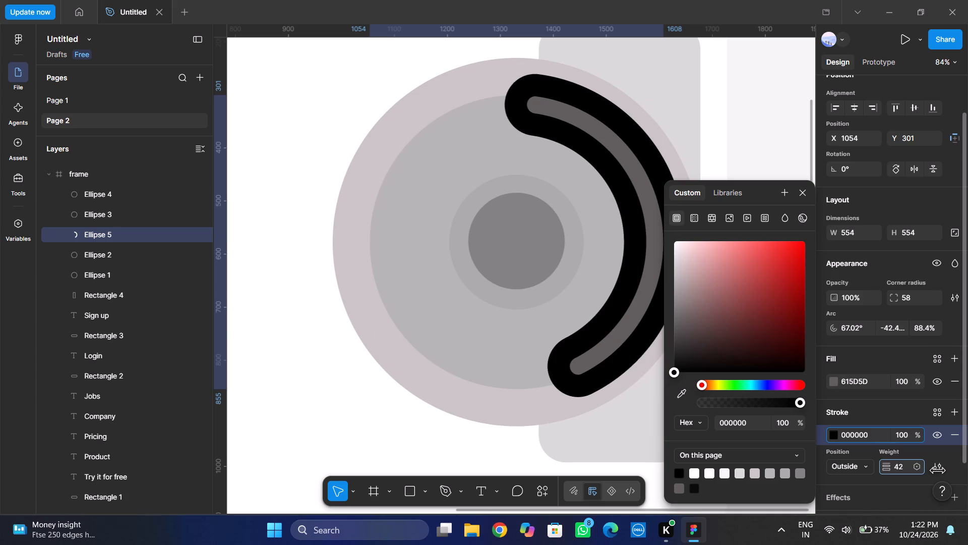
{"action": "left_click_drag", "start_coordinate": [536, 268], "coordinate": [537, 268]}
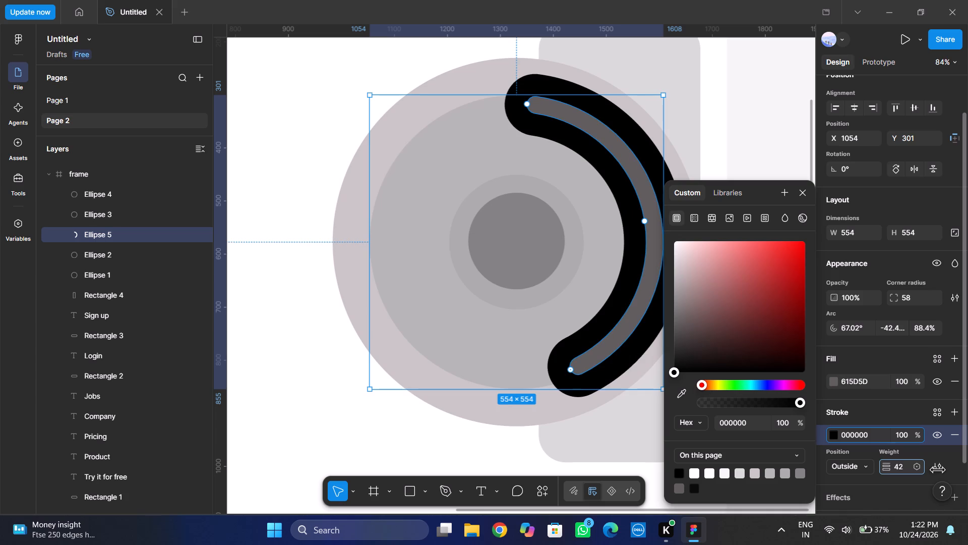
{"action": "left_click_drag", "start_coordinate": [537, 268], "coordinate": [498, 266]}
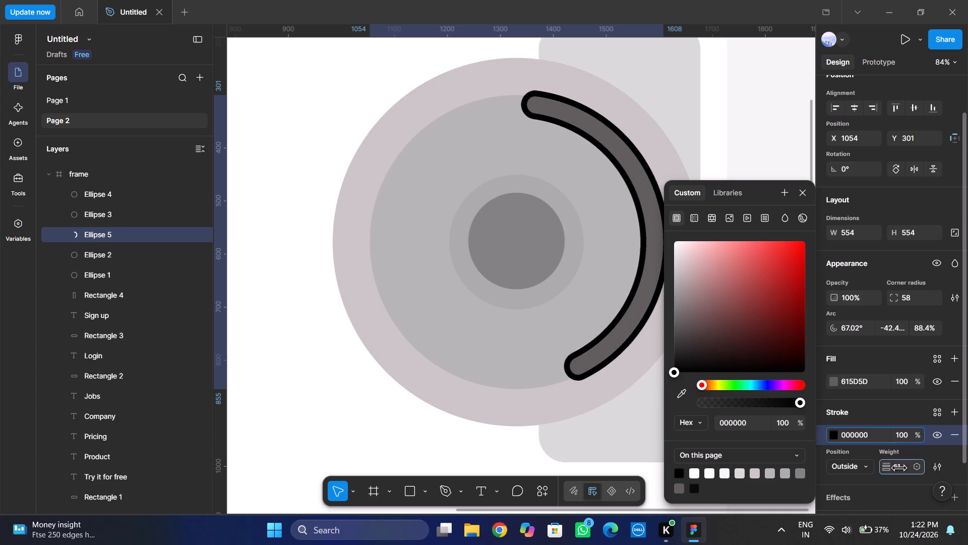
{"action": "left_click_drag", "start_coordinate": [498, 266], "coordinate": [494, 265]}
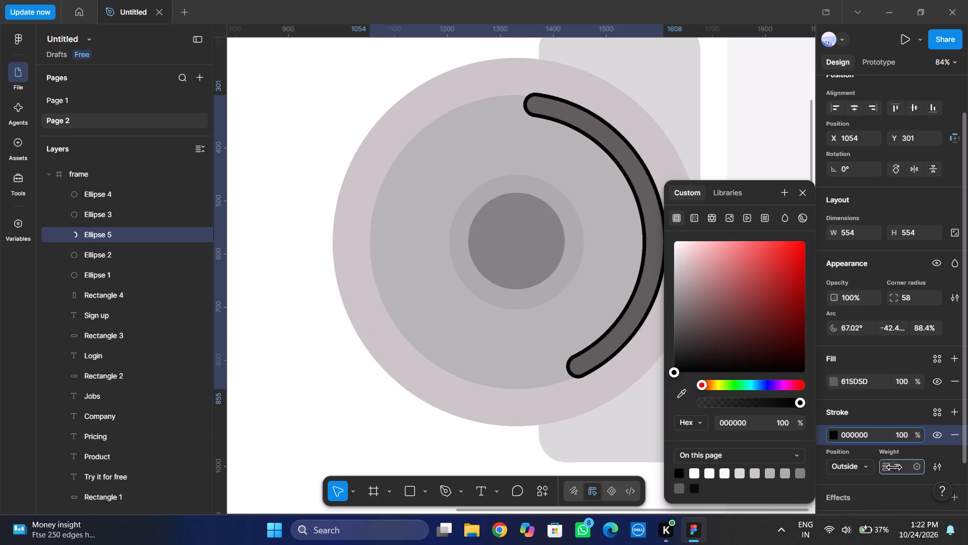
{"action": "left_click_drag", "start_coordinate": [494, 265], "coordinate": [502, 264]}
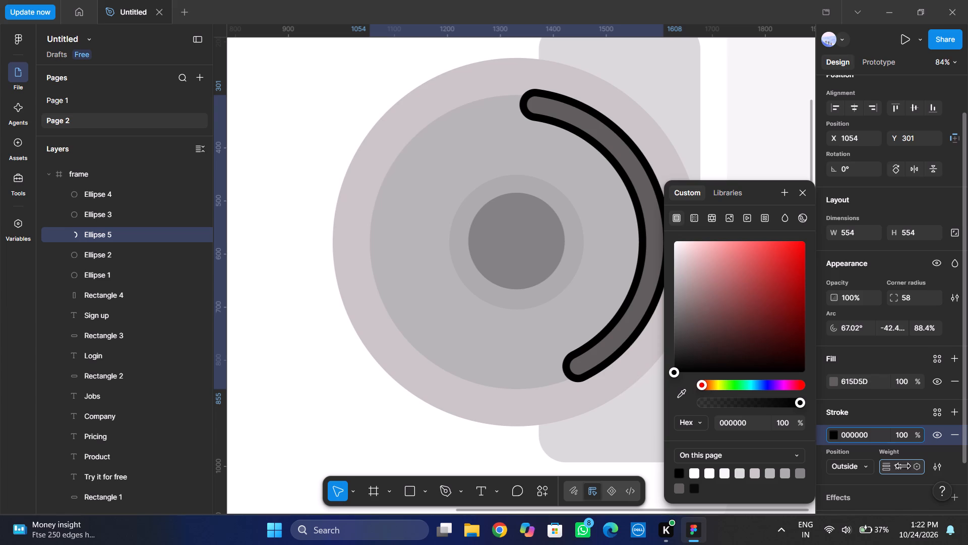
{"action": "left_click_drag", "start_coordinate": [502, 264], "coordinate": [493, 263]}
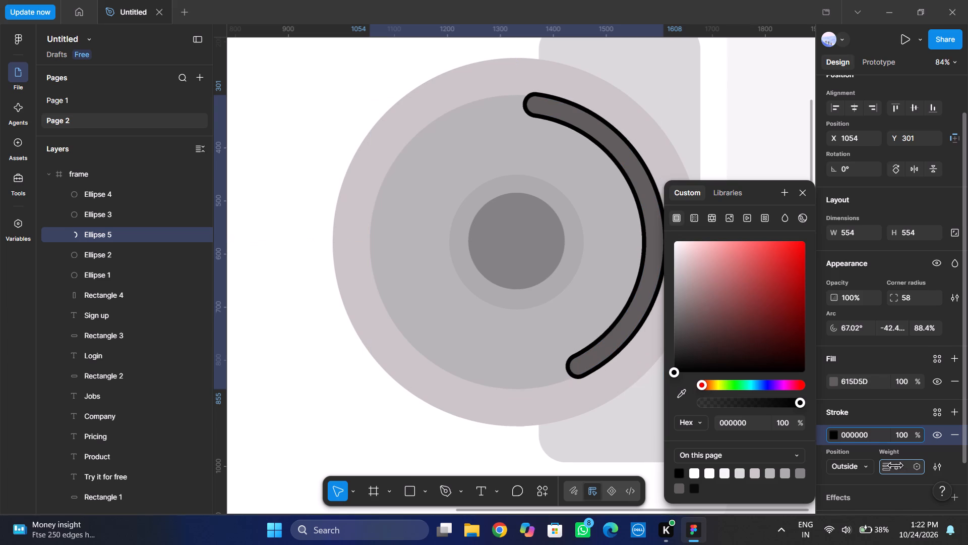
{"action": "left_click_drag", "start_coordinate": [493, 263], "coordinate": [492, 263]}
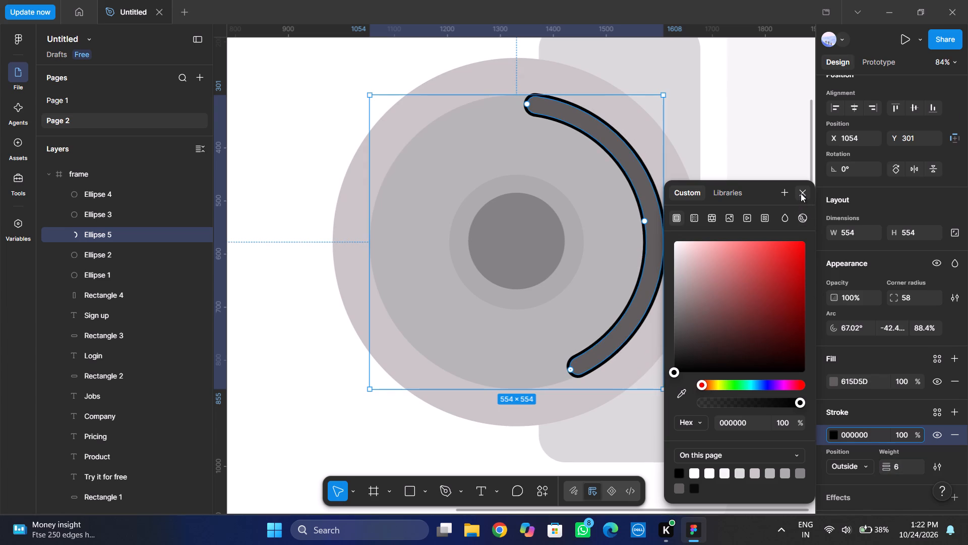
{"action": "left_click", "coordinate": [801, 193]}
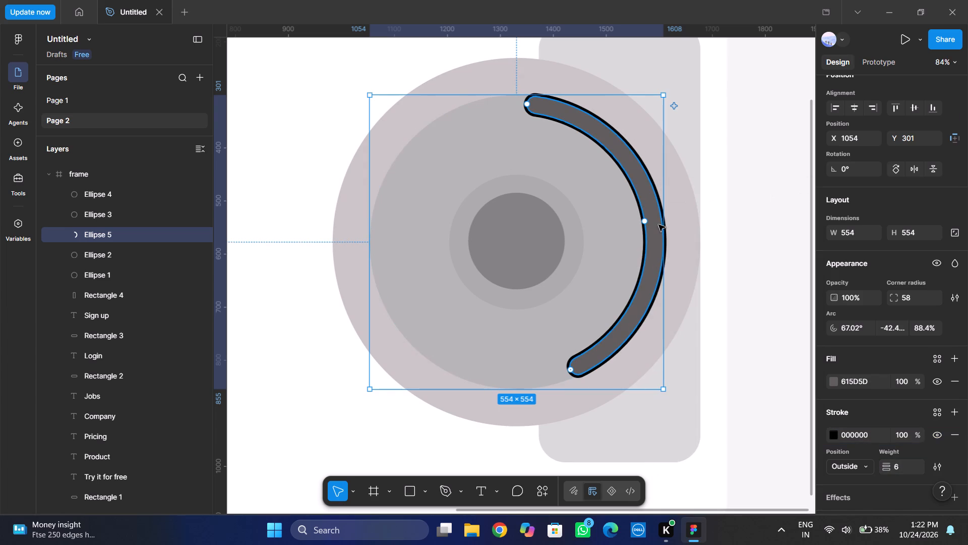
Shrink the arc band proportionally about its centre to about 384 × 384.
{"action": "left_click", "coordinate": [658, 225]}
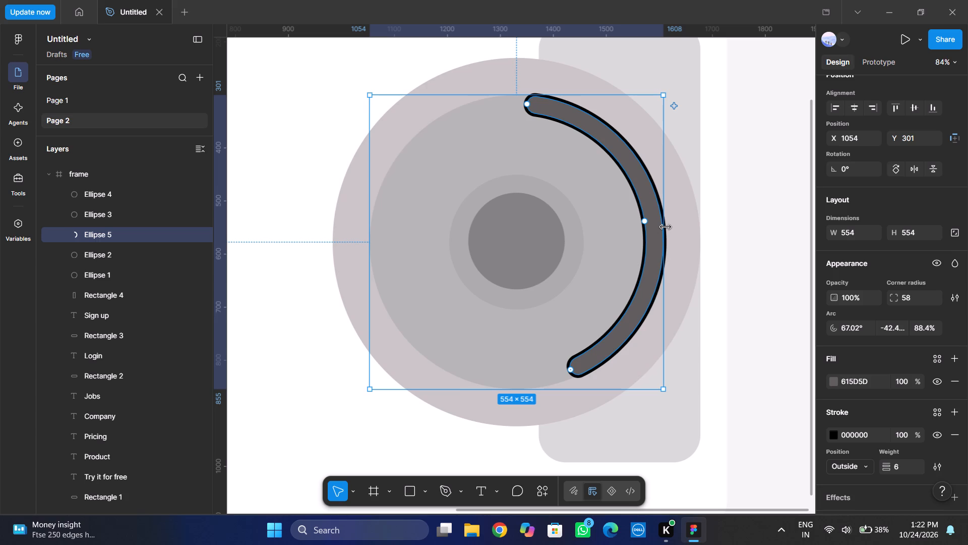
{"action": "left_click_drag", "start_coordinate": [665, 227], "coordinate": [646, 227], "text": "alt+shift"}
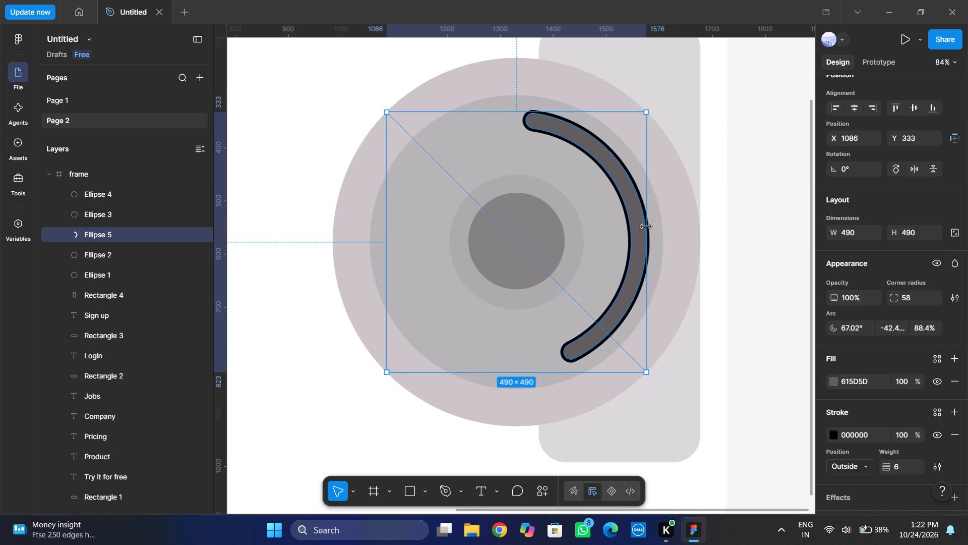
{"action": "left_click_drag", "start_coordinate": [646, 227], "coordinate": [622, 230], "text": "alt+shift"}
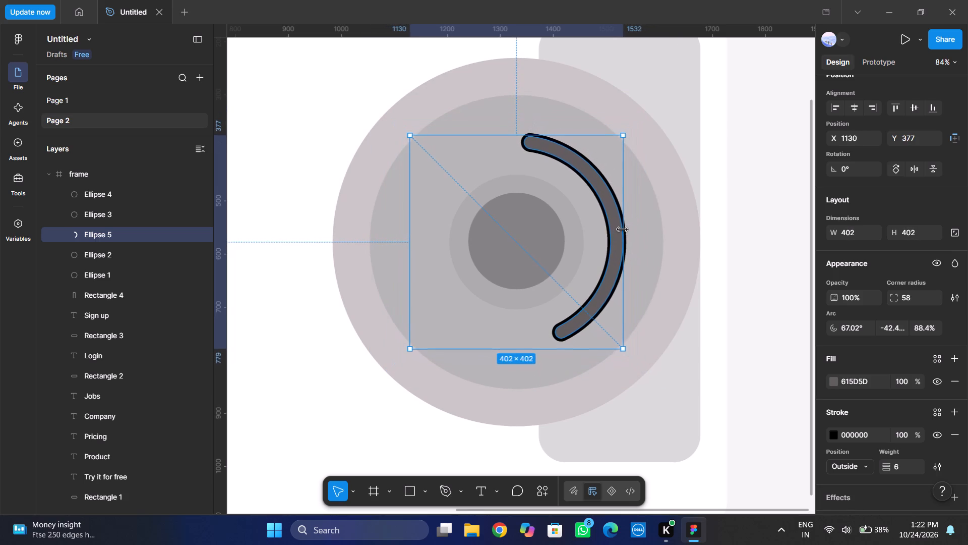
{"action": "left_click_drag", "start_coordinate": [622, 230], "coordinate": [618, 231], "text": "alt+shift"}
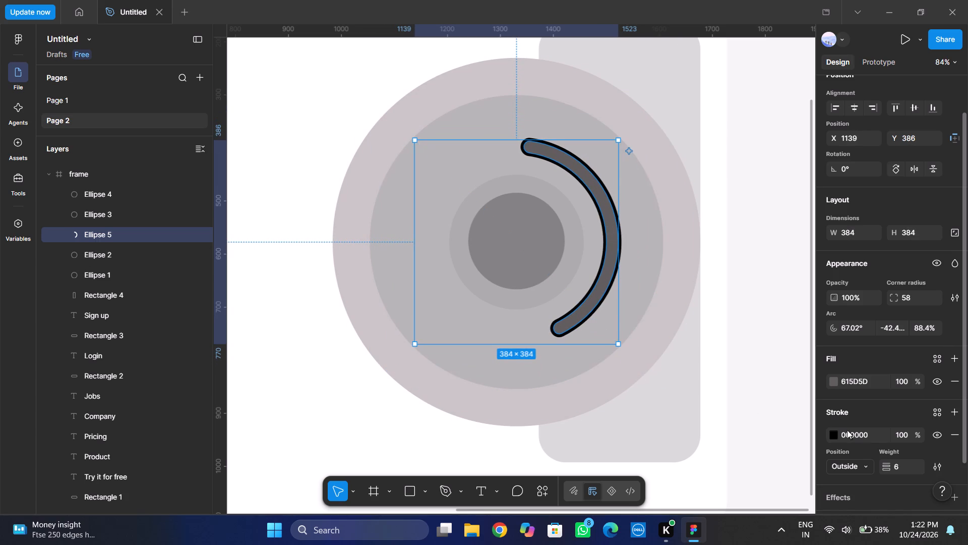
Thicken the arc band's black outside stroke to a weight of 36.
{"action": "left_click_drag", "start_coordinate": [890, 464], "coordinate": [498, 266]}
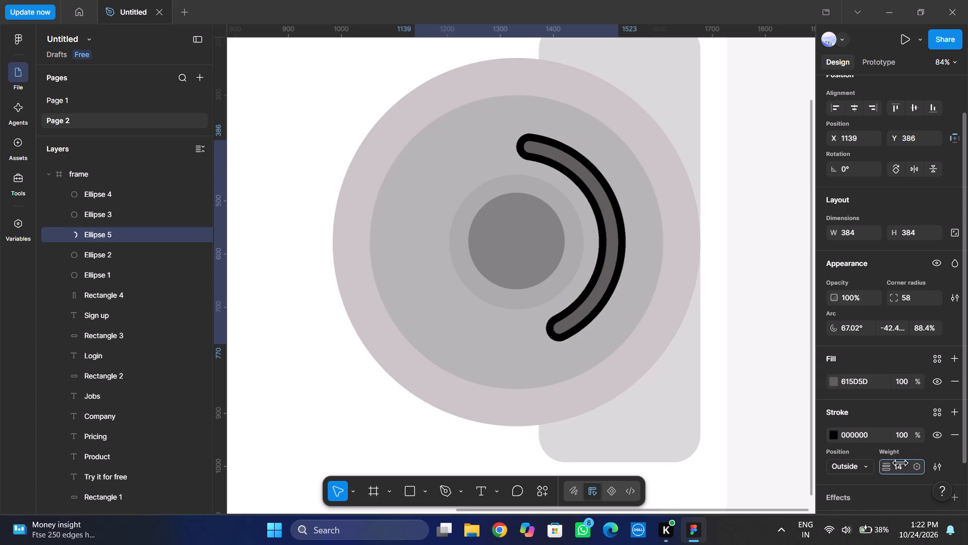
{"action": "left_click_drag", "start_coordinate": [498, 266], "coordinate": [514, 268]}
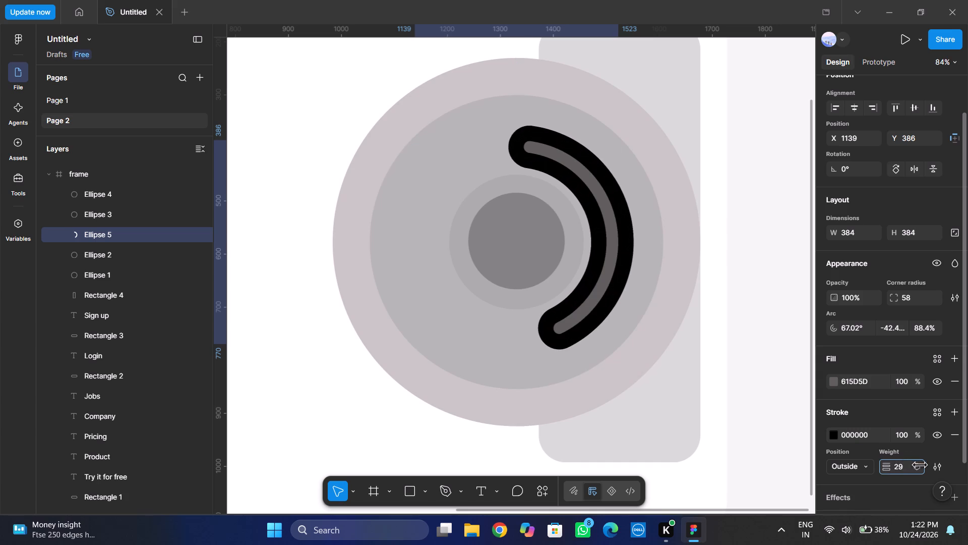
{"action": "left_click_drag", "start_coordinate": [514, 268], "coordinate": [524, 270]}
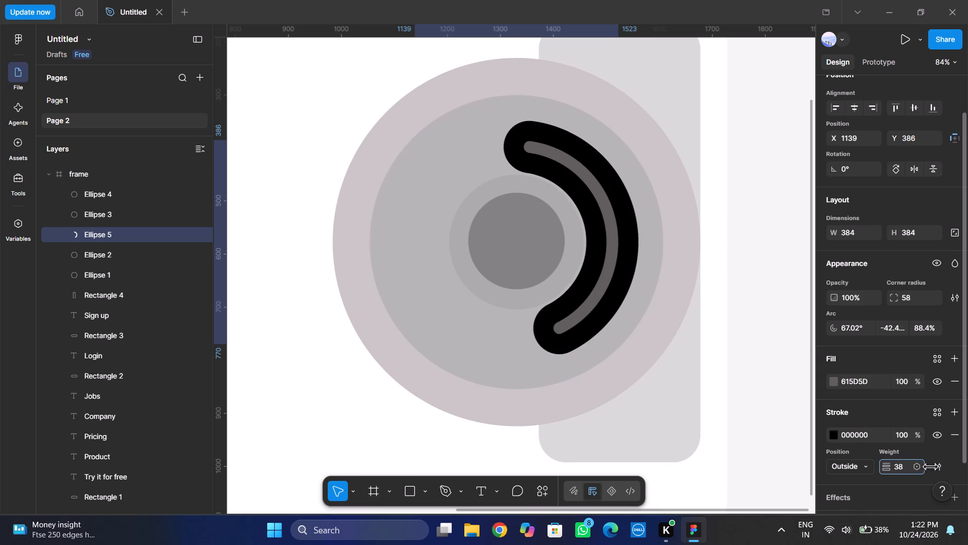
{"action": "left_click_drag", "start_coordinate": [524, 270], "coordinate": [522, 272]}
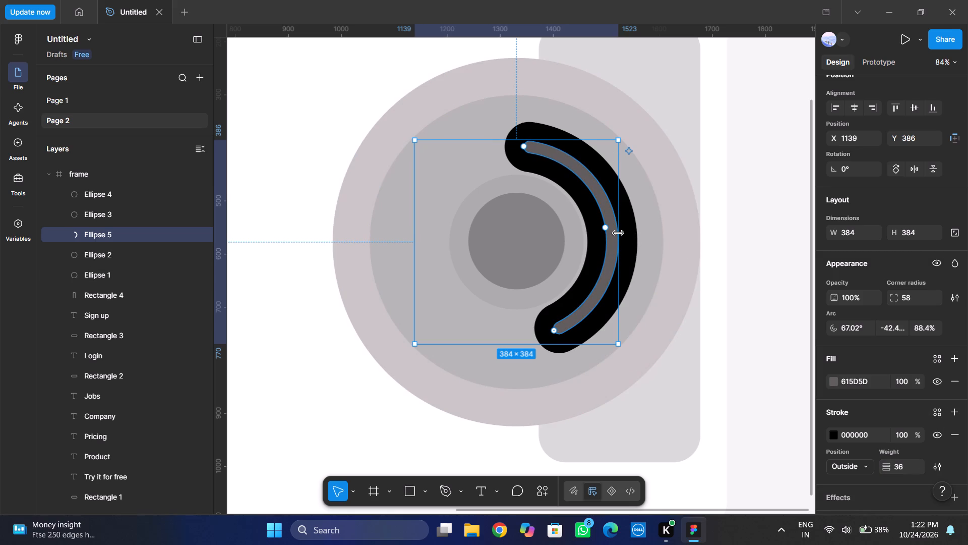
Widen the arc band to about 411 × 384, keeping it at X 1139, Y 386.
{"action": "left_click_drag", "start_coordinate": [620, 233], "coordinate": [628, 233], "text": "alt+shift"}
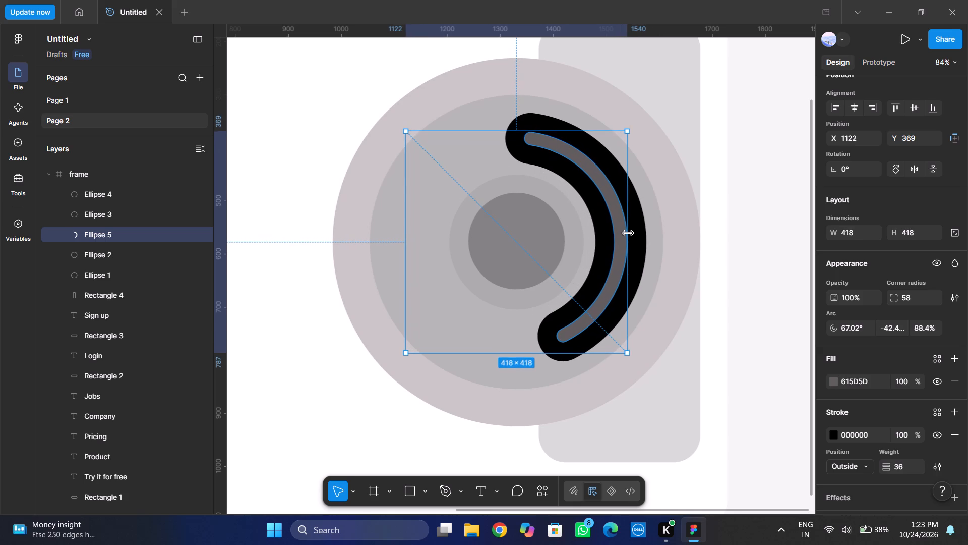
{"action": "left_click_drag", "start_coordinate": [628, 233], "coordinate": [632, 234], "text": "alt+shift"}
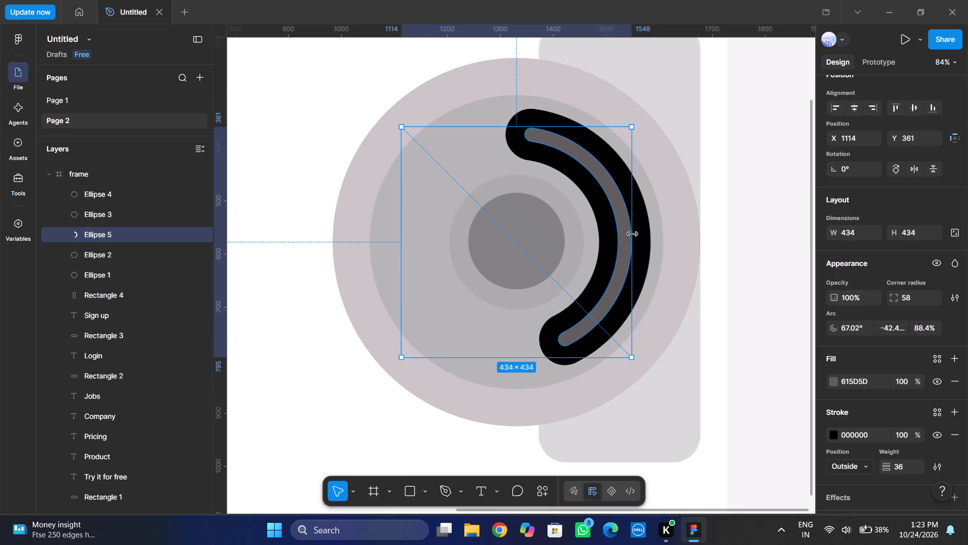
{"action": "left_click_drag", "start_coordinate": [632, 234], "coordinate": [633, 242], "text": "alt+shift"}
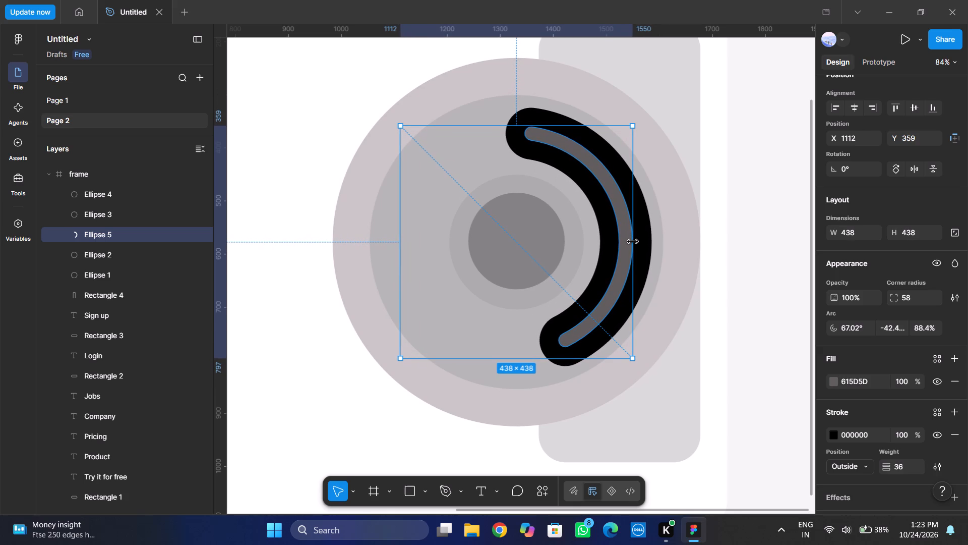
{"action": "left_click_drag", "start_coordinate": [633, 242], "coordinate": [633, 244], "text": "alt+shift"}
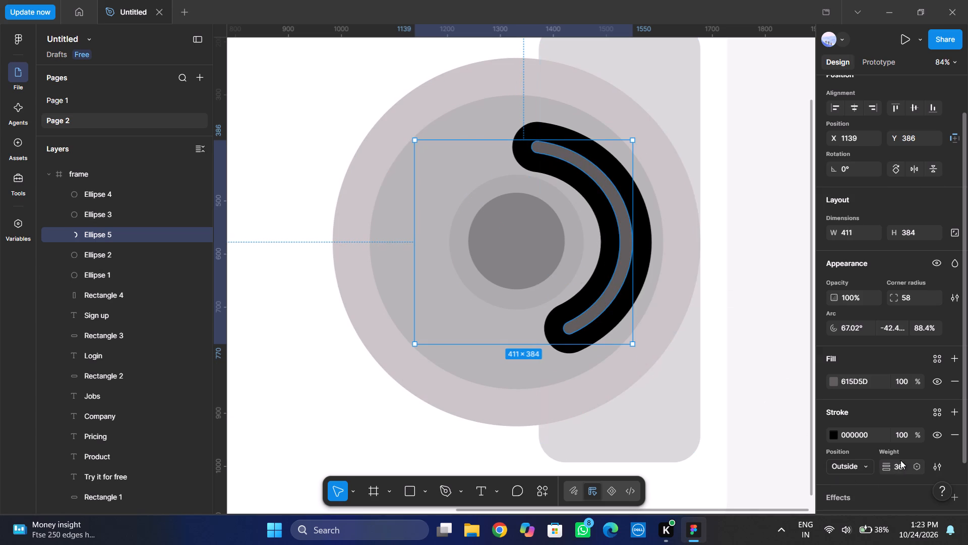
Increase the arc band's outside stroke weight to 53.
{"action": "left_click_drag", "start_coordinate": [889, 467], "coordinate": [513, 269]}
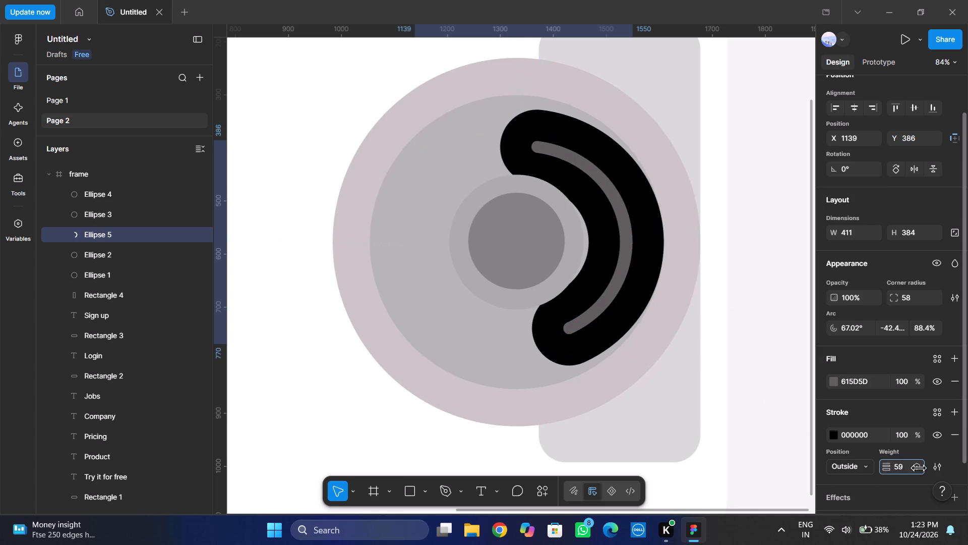
{"action": "left_click_drag", "start_coordinate": [513, 269], "coordinate": [505, 270]}
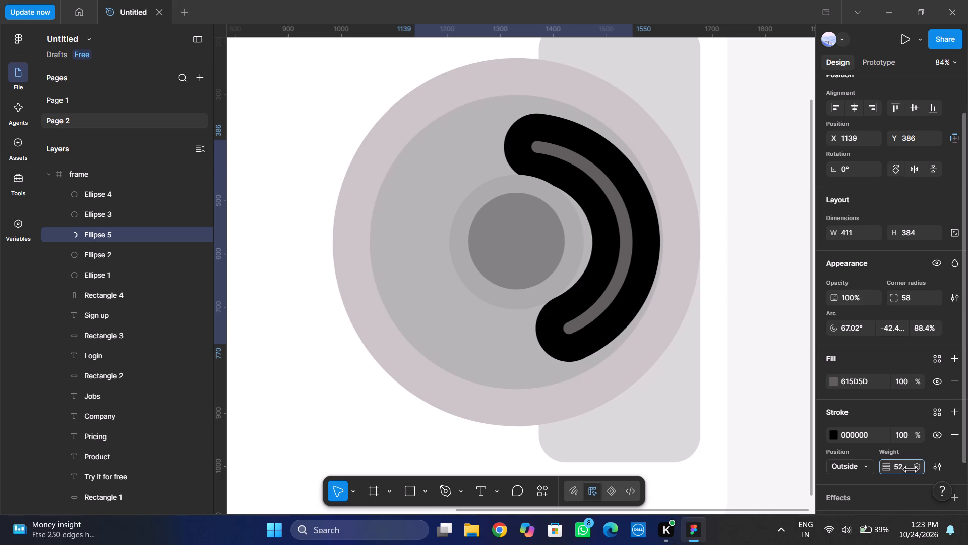
{"action": "left_click_drag", "start_coordinate": [505, 270], "coordinate": [506, 270]}
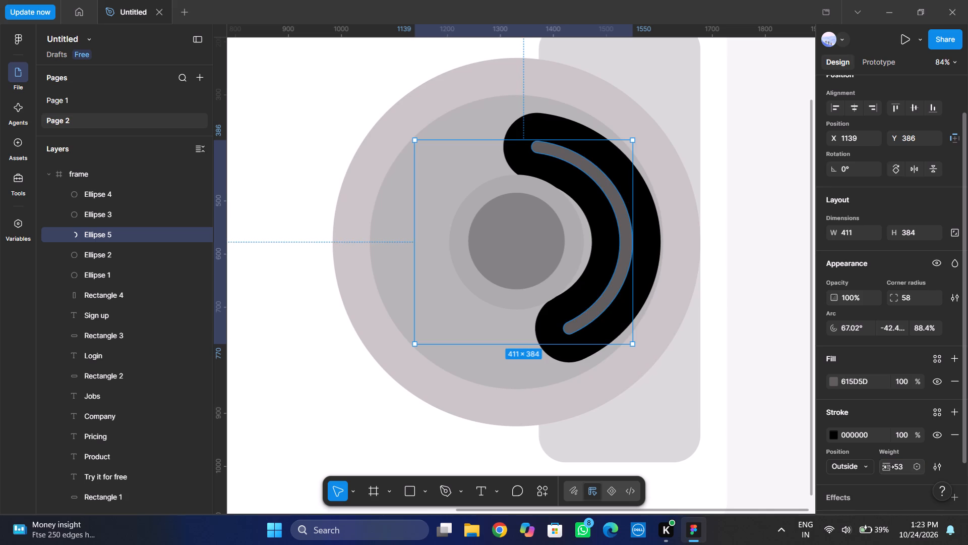
Match the arc band's stroke colour to its grey fill, 615D5D, by sampling the fill with the eyedropper.
{"action": "left_click", "coordinate": [643, 259]}
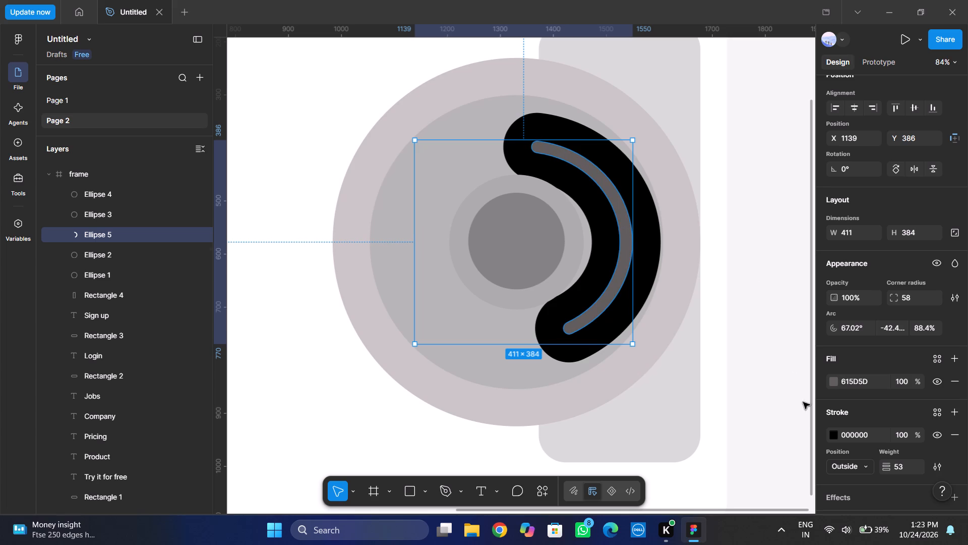
{"action": "left_click", "coordinate": [834, 436]}
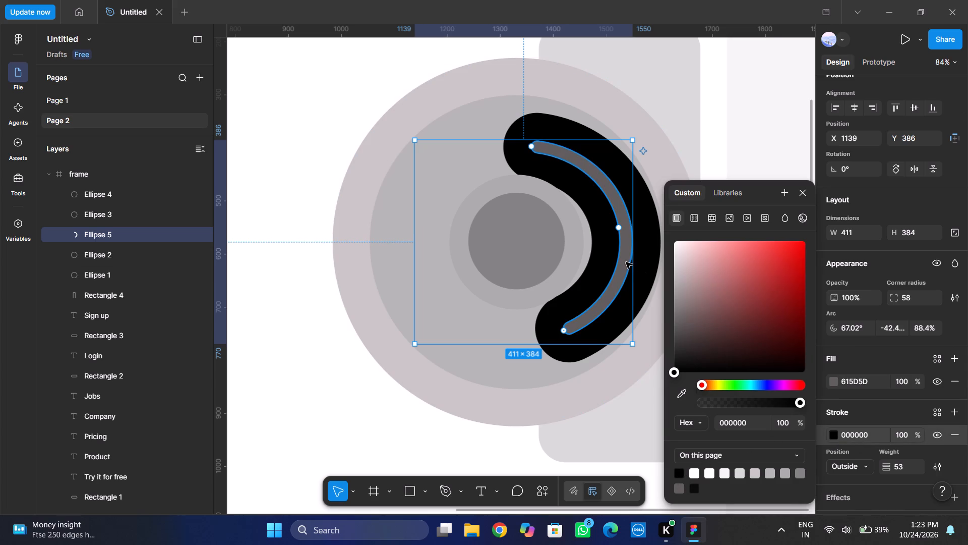
{"action": "left_click", "coordinate": [678, 399]}
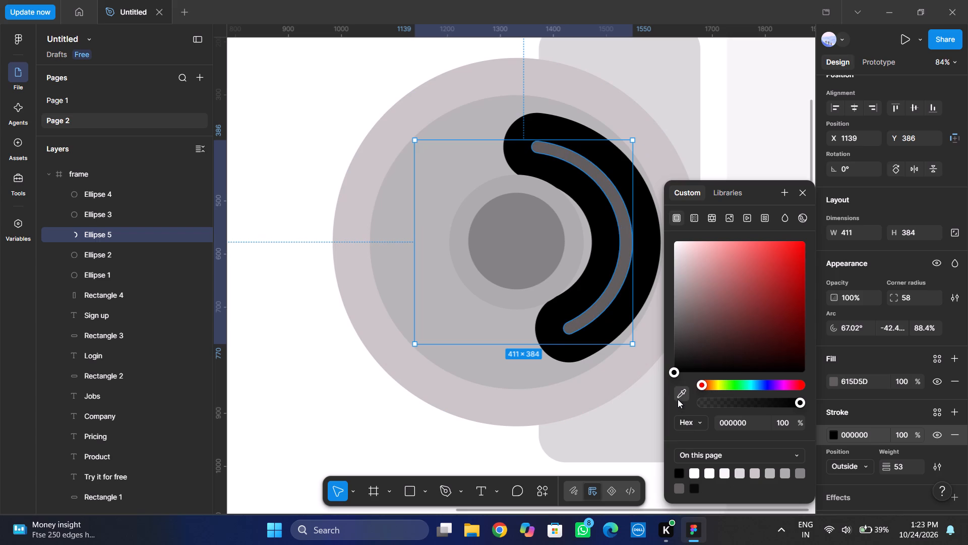
{"action": "left_click", "coordinate": [620, 276]}
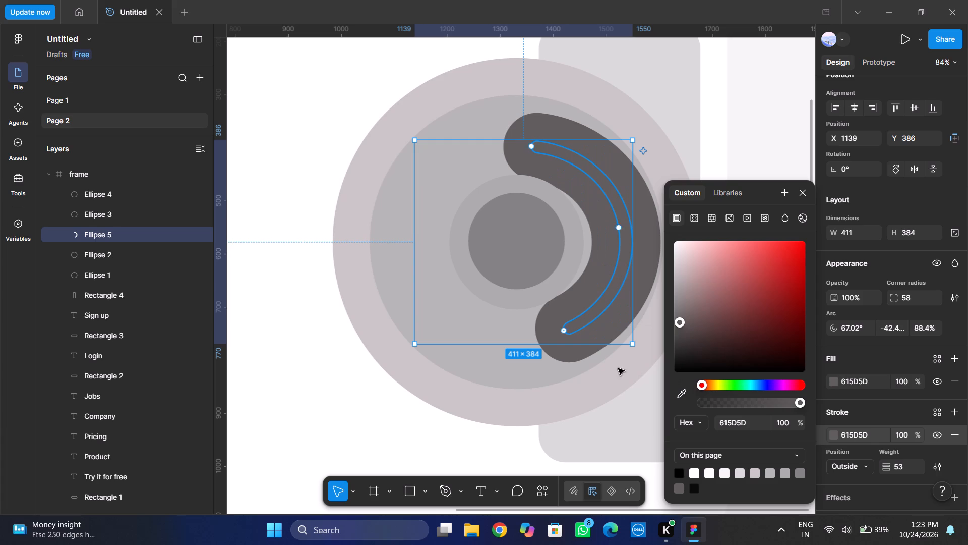
{"action": "left_click", "coordinate": [650, 474]}
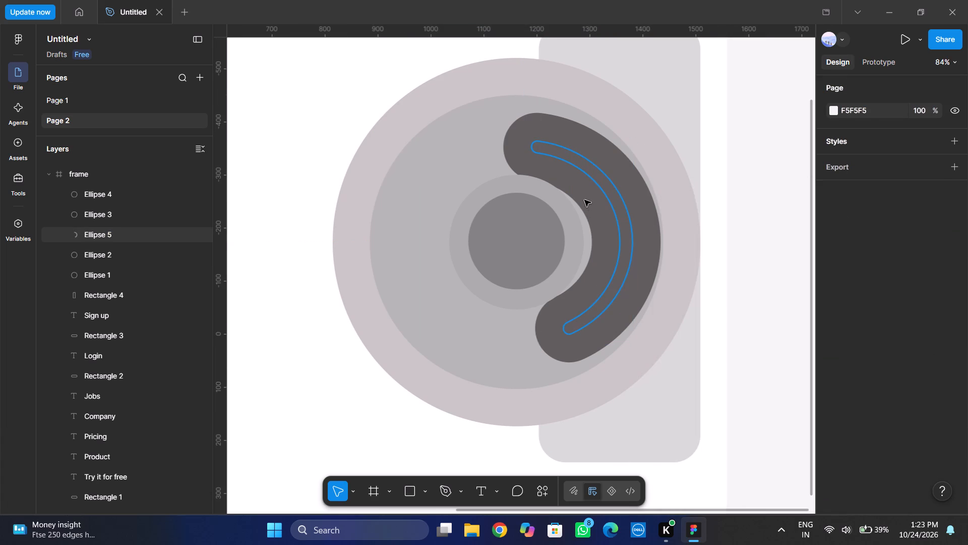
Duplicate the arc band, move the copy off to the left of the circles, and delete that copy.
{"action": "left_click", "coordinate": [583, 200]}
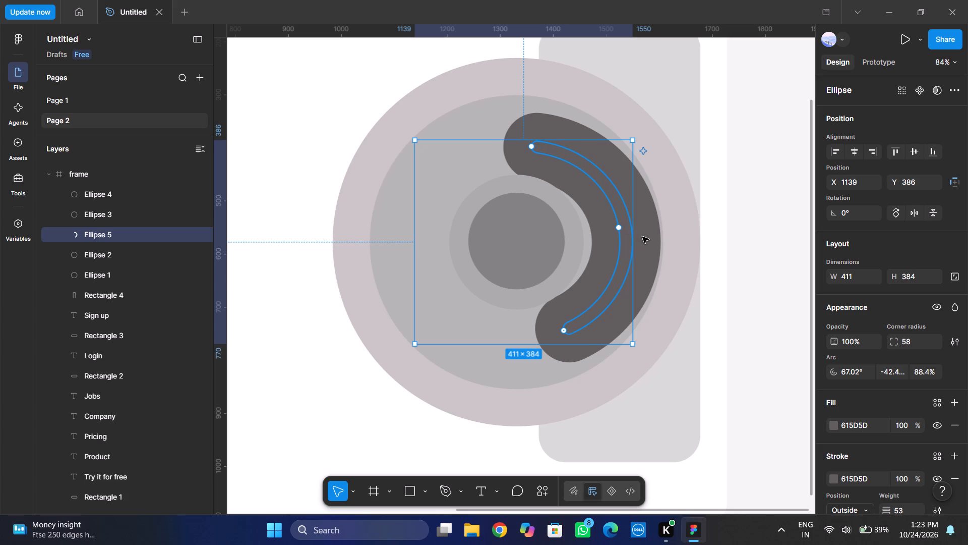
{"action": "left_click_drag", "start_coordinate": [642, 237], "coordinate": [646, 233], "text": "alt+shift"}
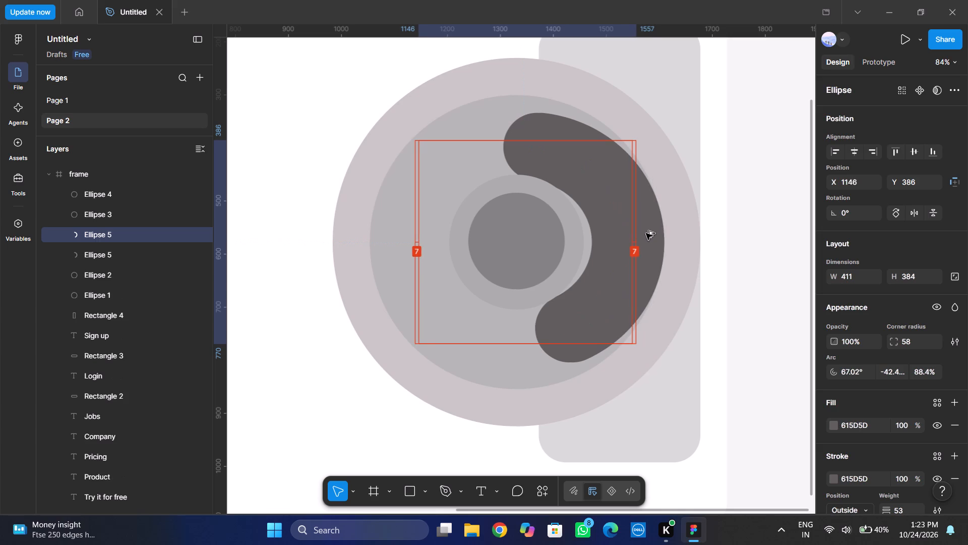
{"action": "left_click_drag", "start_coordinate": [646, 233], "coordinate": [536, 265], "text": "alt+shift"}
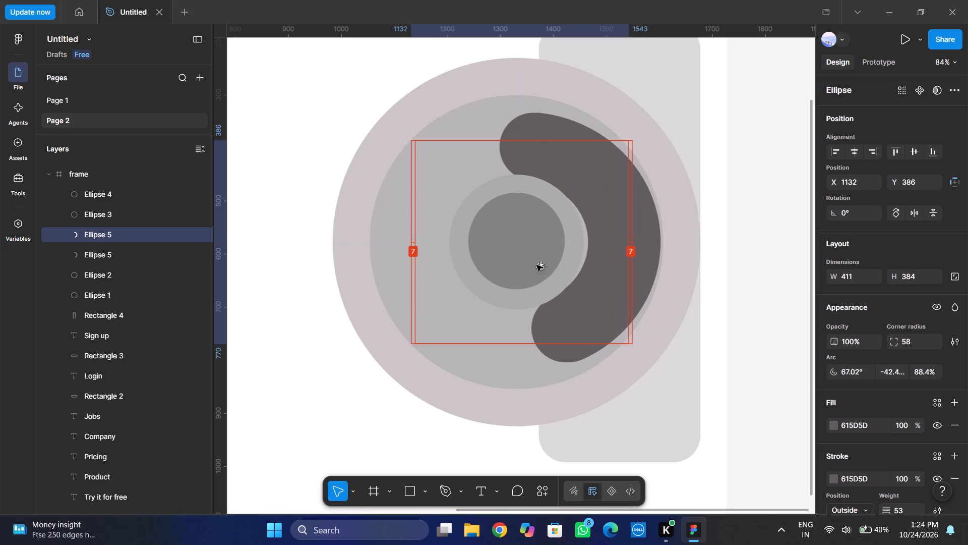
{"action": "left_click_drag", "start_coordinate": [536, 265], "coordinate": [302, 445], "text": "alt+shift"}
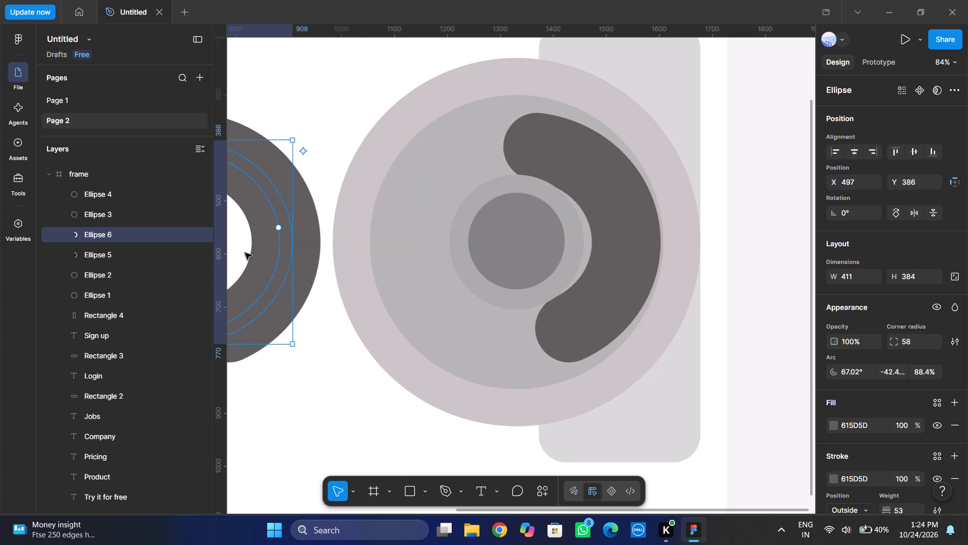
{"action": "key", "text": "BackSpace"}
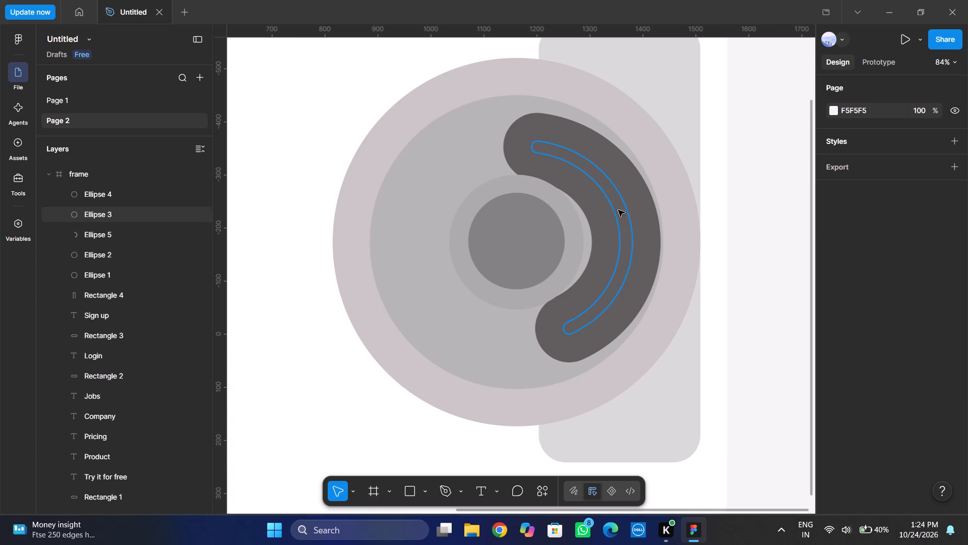
Enlarge the arc band proportionally about its centre to about 429 × 400.
{"action": "left_click", "coordinate": [633, 217]}
{"action": "left_click", "coordinate": [660, 235]}
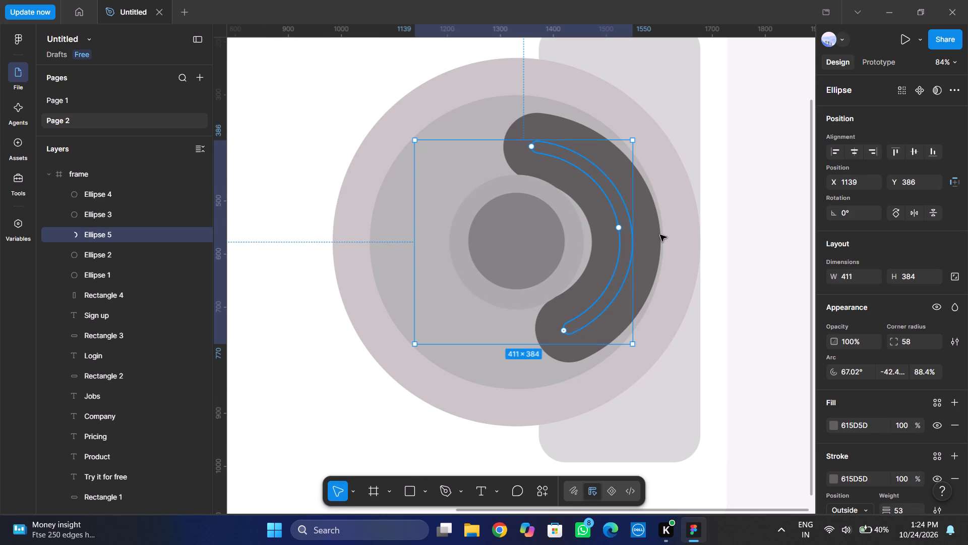
{"action": "left_click", "coordinate": [635, 237]}
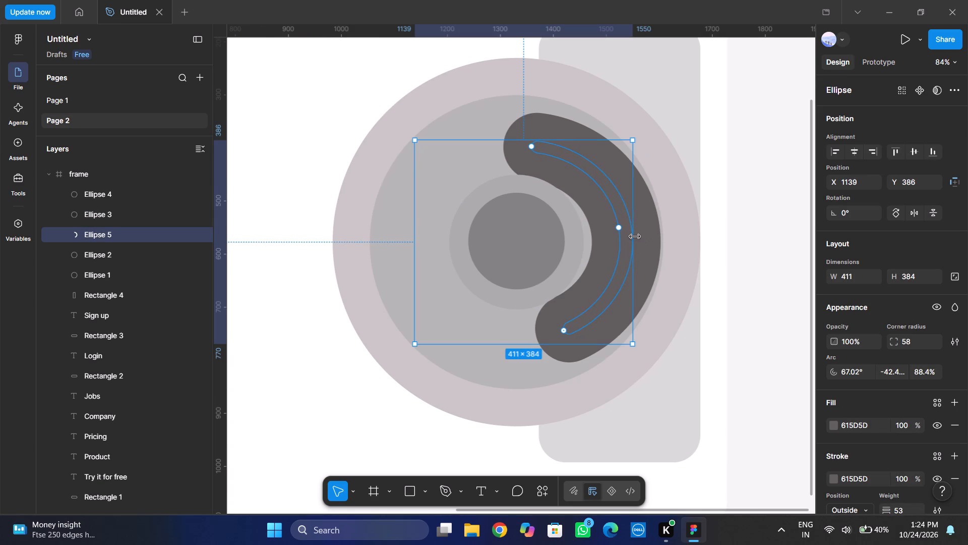
{"action": "left_click_drag", "start_coordinate": [635, 237], "coordinate": [646, 255], "text": "alt+shift"}
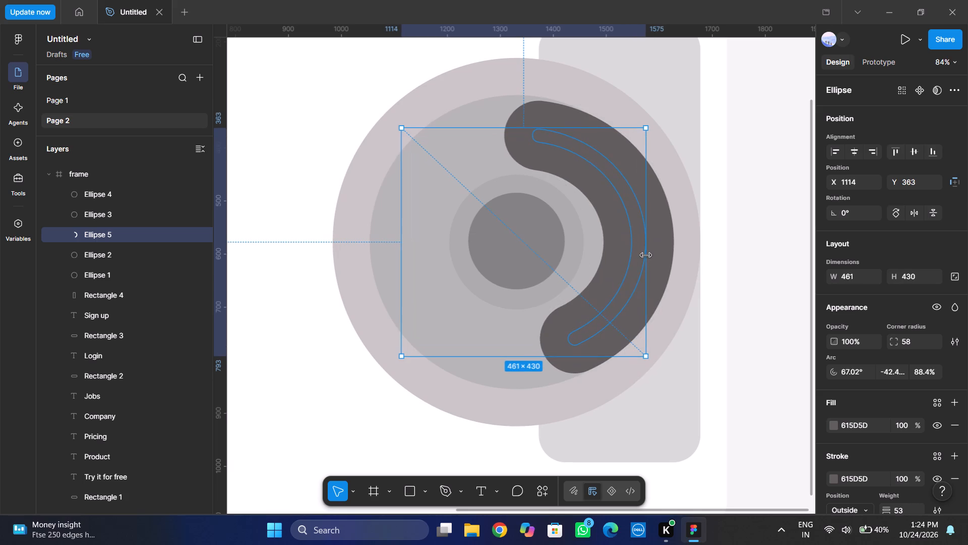
{"action": "left_click_drag", "start_coordinate": [646, 255], "coordinate": [629, 259], "text": "alt+shift"}
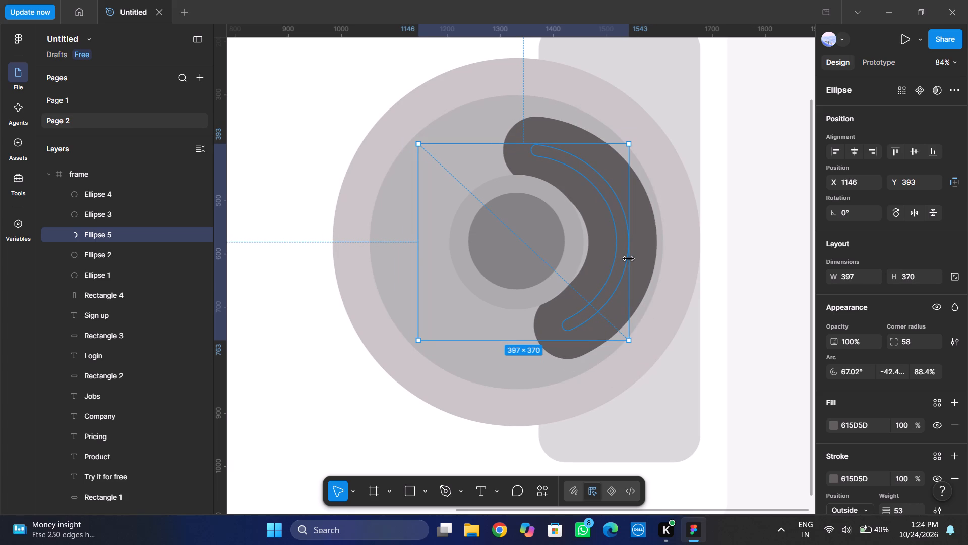
{"action": "left_click_drag", "start_coordinate": [629, 259], "coordinate": [632, 260], "text": "alt+shift"}
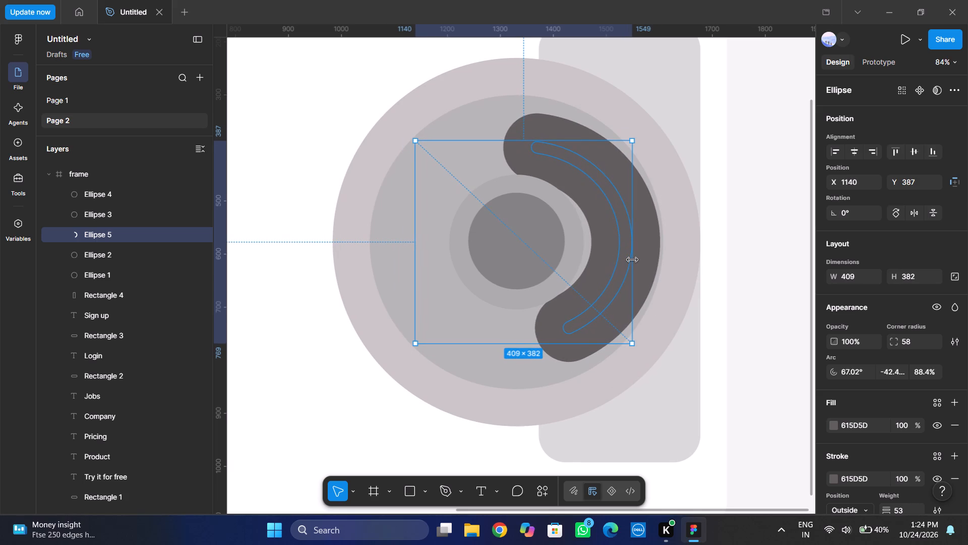
{"action": "left_click_drag", "start_coordinate": [632, 260], "coordinate": [637, 260], "text": "alt+shift"}
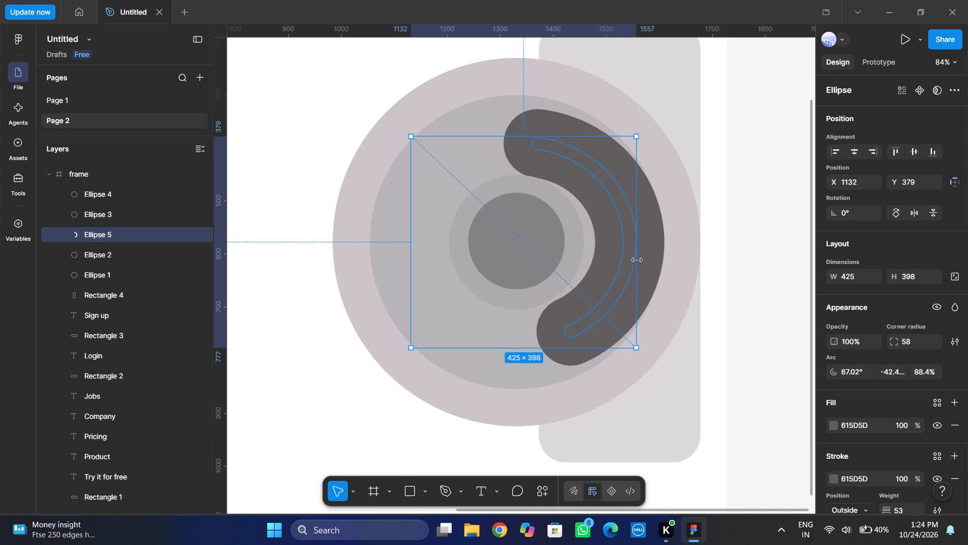
{"action": "left_click_drag", "start_coordinate": [637, 260], "coordinate": [634, 262], "text": "alt+shift"}
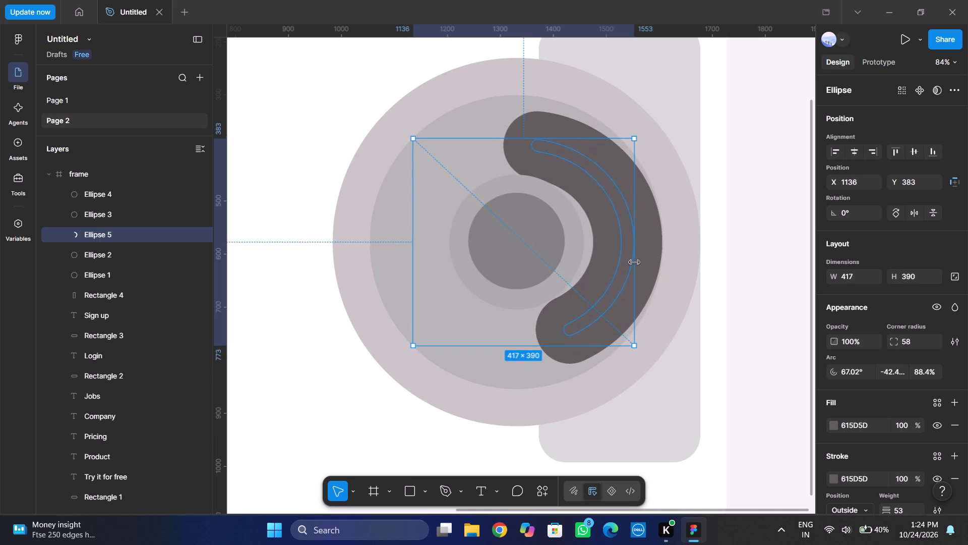
{"action": "left_click_drag", "start_coordinate": [634, 262], "coordinate": [638, 260], "text": "alt+shift"}
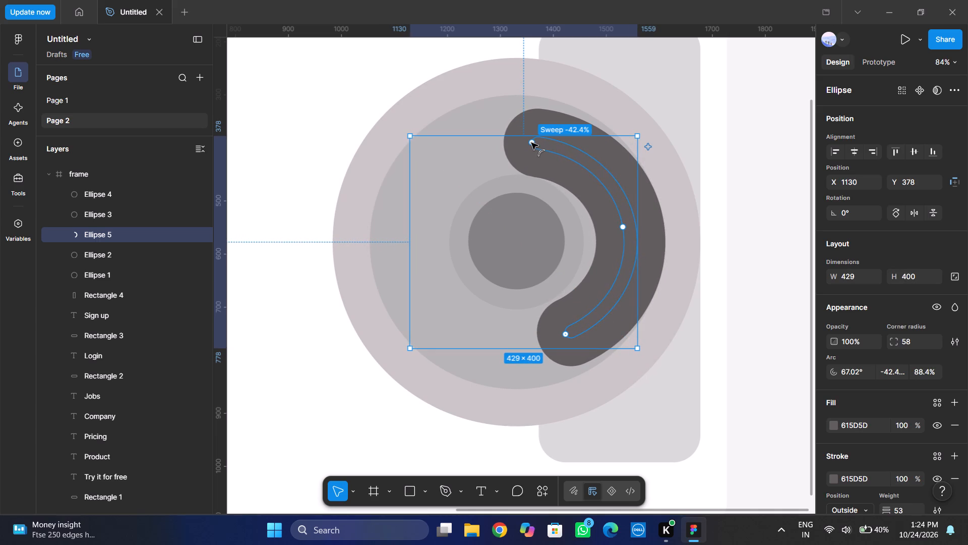
Shorten the arc band by adjusting its ends to a sweep of about -38.8% and a start angle of about 68.3°.
{"action": "left_click_drag", "start_coordinate": [531, 143], "coordinate": [542, 114]}
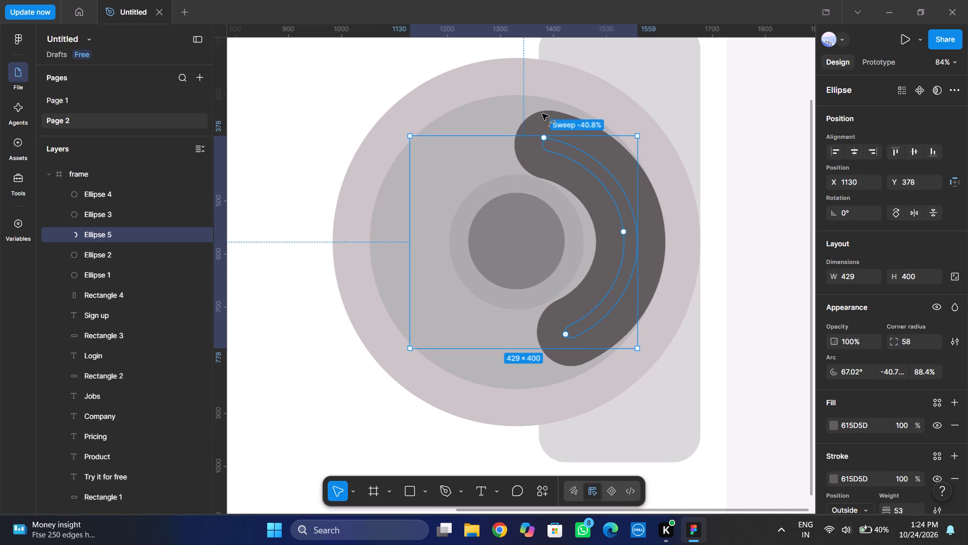
{"action": "left_click_drag", "start_coordinate": [542, 114], "coordinate": [565, 116]}
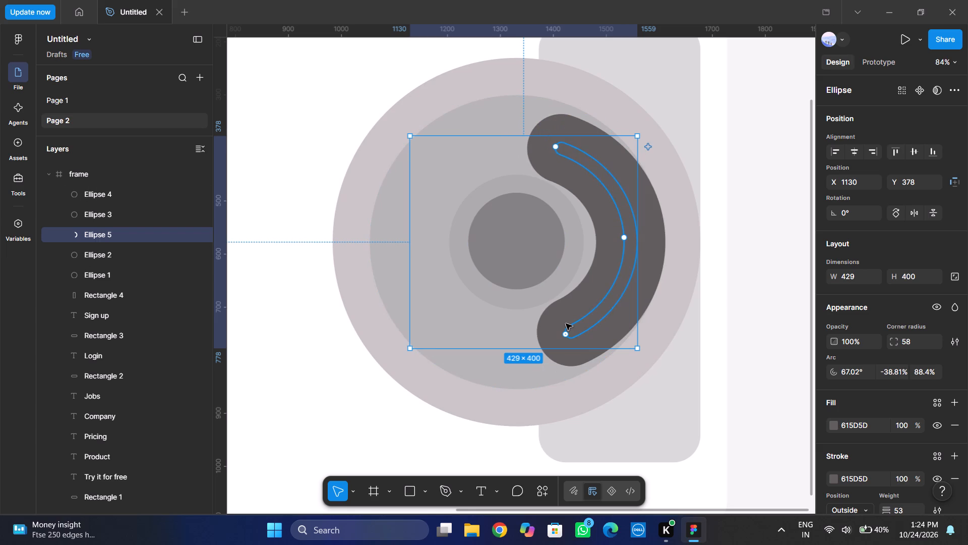
{"action": "left_click_drag", "start_coordinate": [563, 336], "coordinate": [557, 348]}
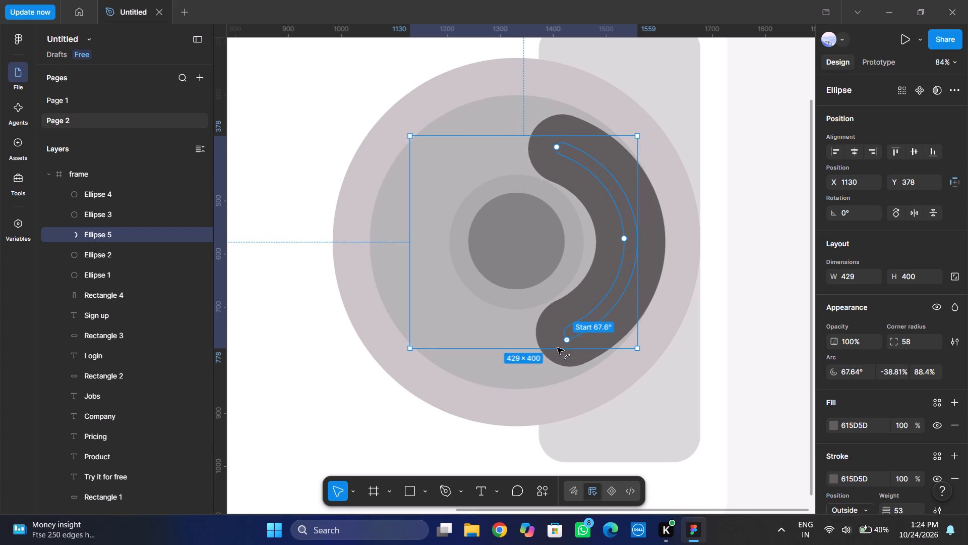
{"action": "left_click_drag", "start_coordinate": [557, 348], "coordinate": [566, 348]}
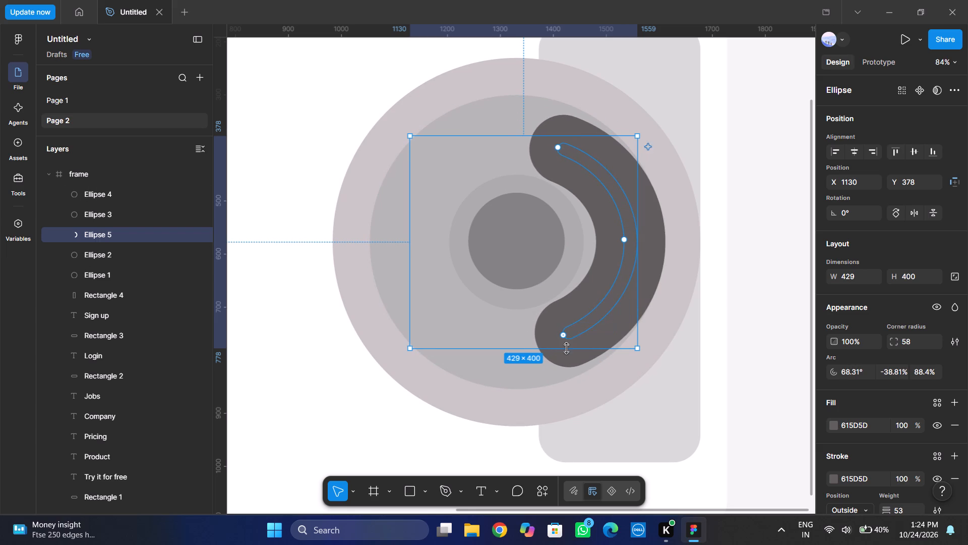
Adjust the arc band's inner ratio to about 95.4%, keeping its rounded ends.
{"action": "left_click_drag", "start_coordinate": [623, 240], "coordinate": [611, 238]}
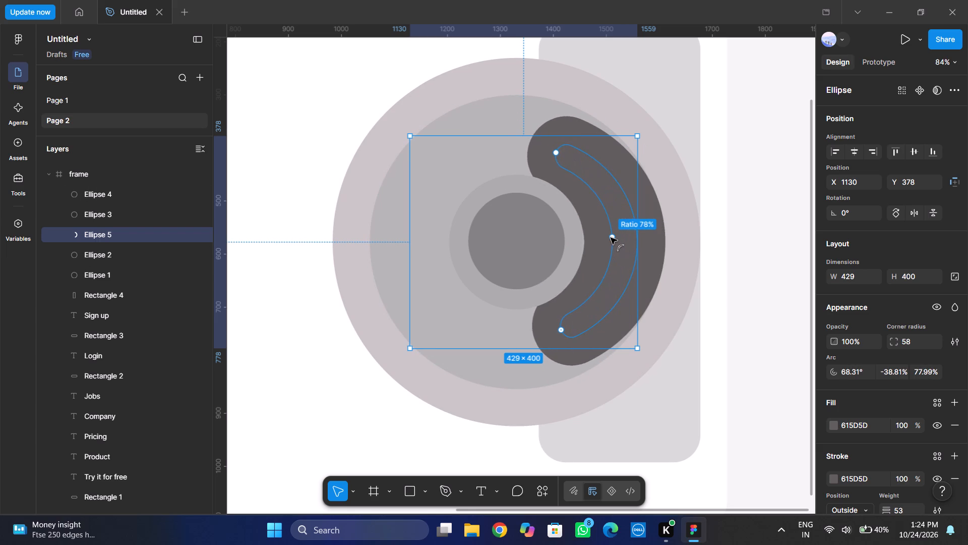
{"action": "left_click_drag", "start_coordinate": [611, 238], "coordinate": [635, 235]}
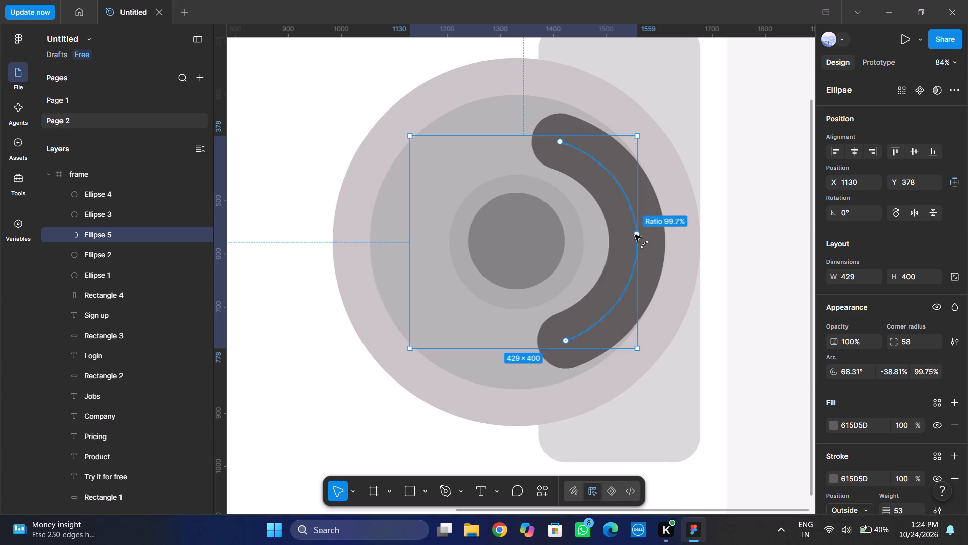
{"action": "left_click_drag", "start_coordinate": [635, 235], "coordinate": [658, 233]}
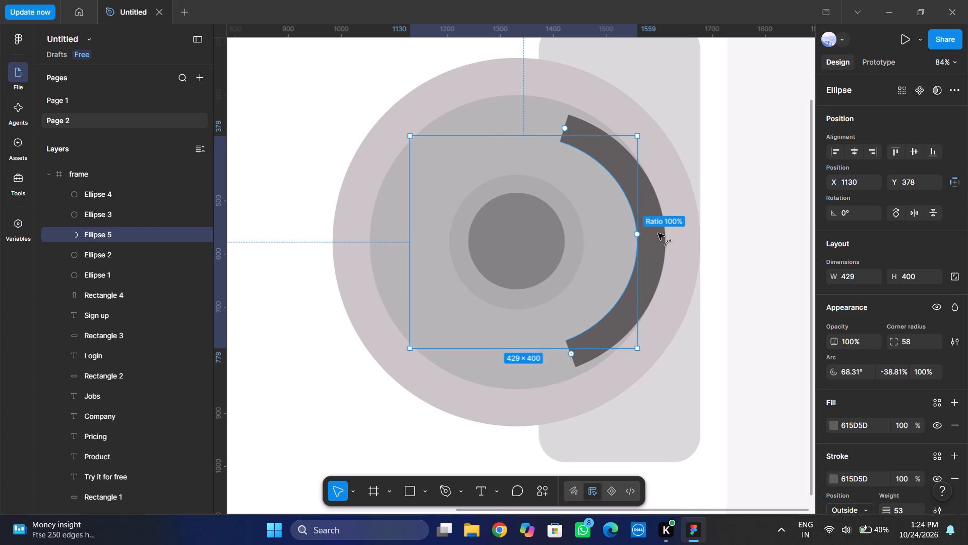
{"action": "left_click_drag", "start_coordinate": [658, 233], "coordinate": [736, 233]}
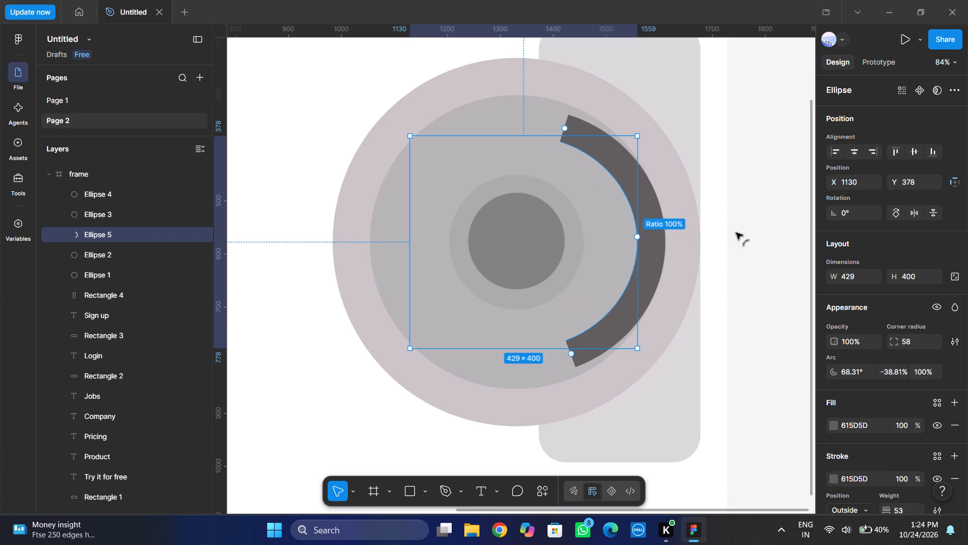
{"action": "left_click_drag", "start_coordinate": [736, 233], "coordinate": [632, 231]}
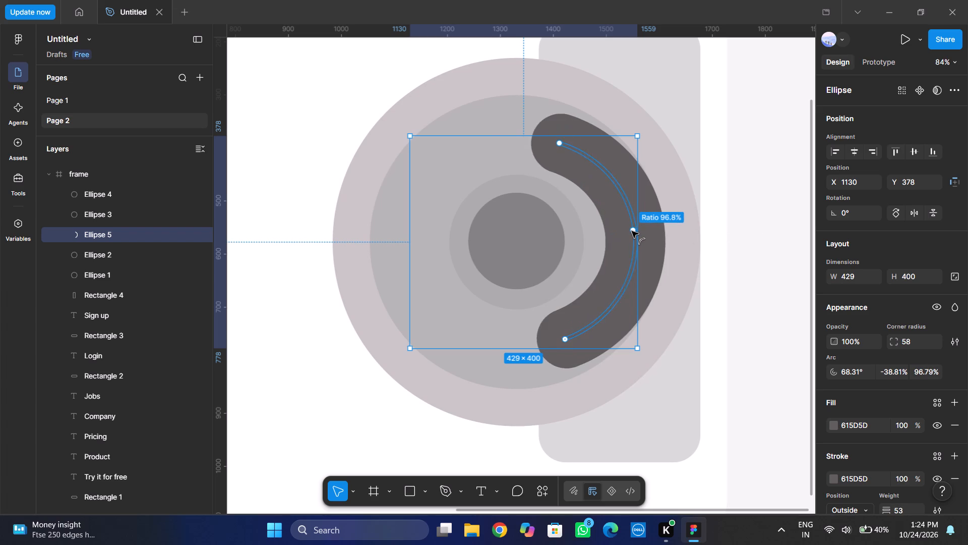
{"action": "left_click_drag", "start_coordinate": [632, 231], "coordinate": [630, 229]}
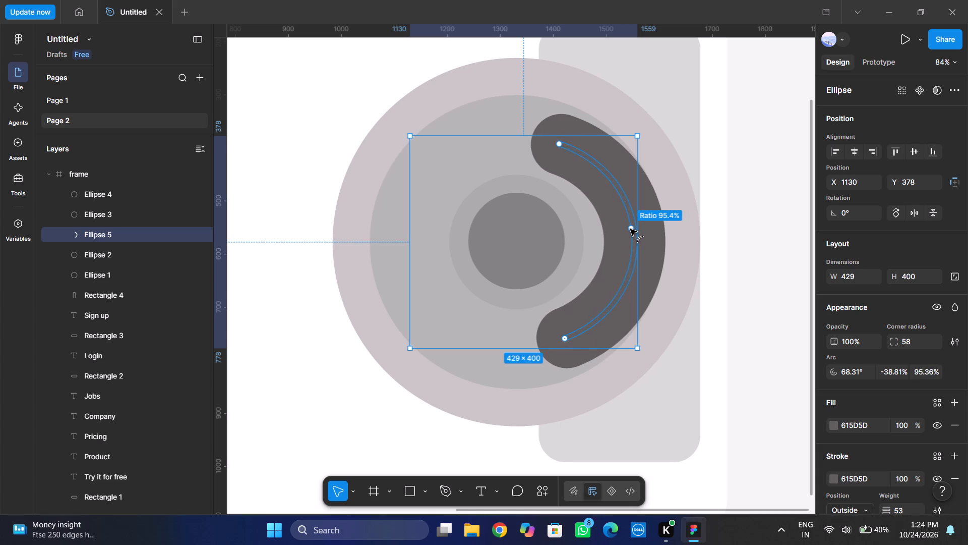
Reduce the arc band's inner ratio to about 94.3%.
{"action": "left_click_drag", "start_coordinate": [630, 229], "coordinate": [629, 229]}
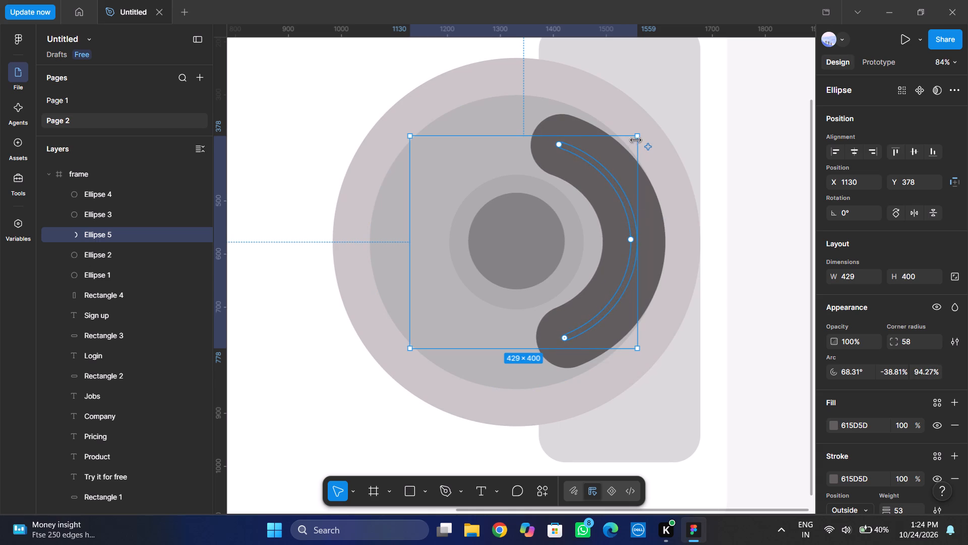
Narrow the arc band to about 408 × 397 so it sits inside the second-largest circle, keeping its left edge at X 1130.
{"action": "left_click_drag", "start_coordinate": [636, 136], "coordinate": [613, 139]}
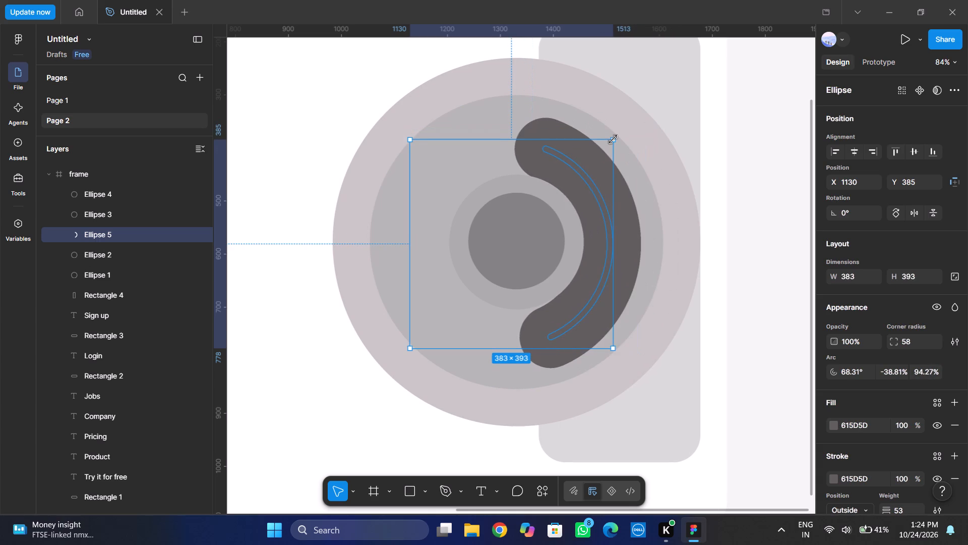
{"action": "left_click_drag", "start_coordinate": [613, 139], "coordinate": [614, 138]}
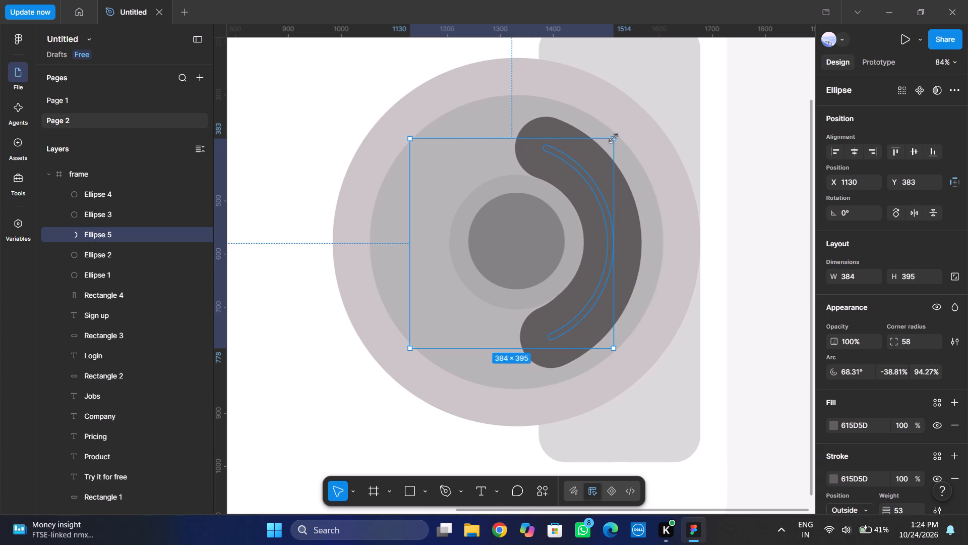
{"action": "left_click_drag", "start_coordinate": [614, 138], "coordinate": [621, 136]}
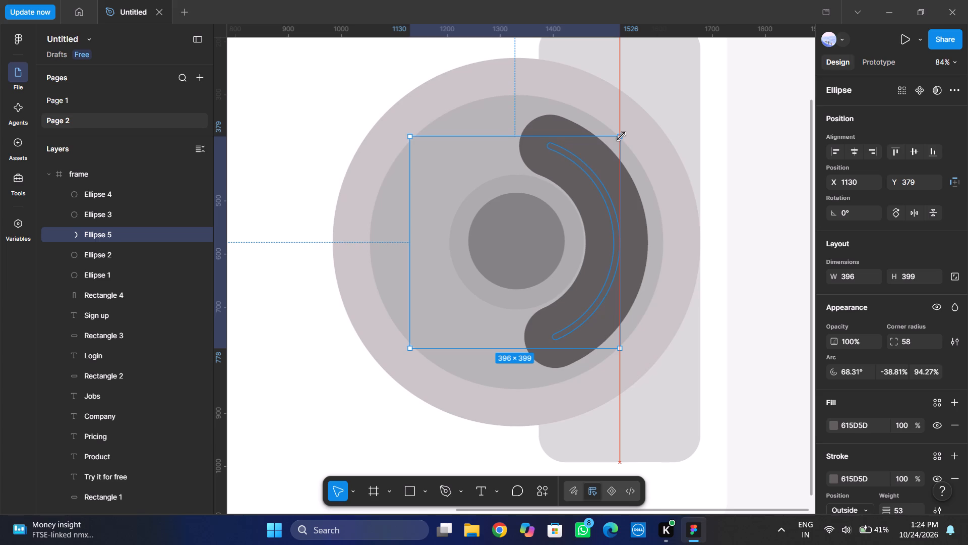
{"action": "left_click_drag", "start_coordinate": [621, 136], "coordinate": [622, 136]}
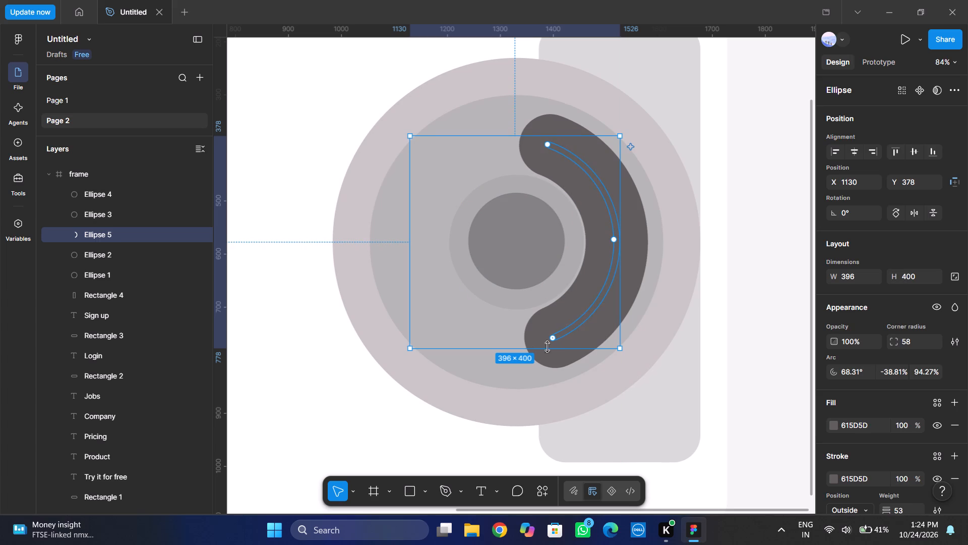
{"action": "left_click_drag", "start_coordinate": [621, 349], "coordinate": [615, 341]}
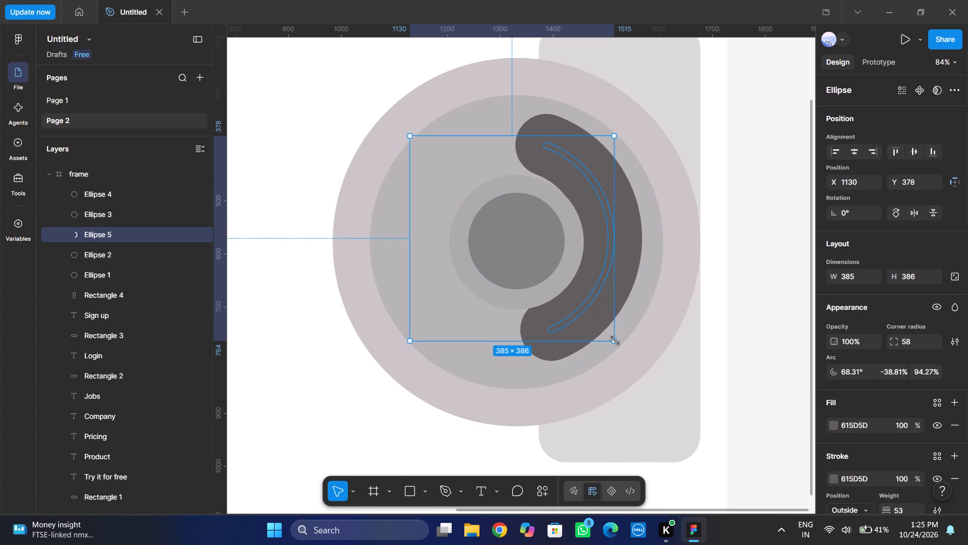
{"action": "left_click_drag", "start_coordinate": [615, 341], "coordinate": [625, 352]}
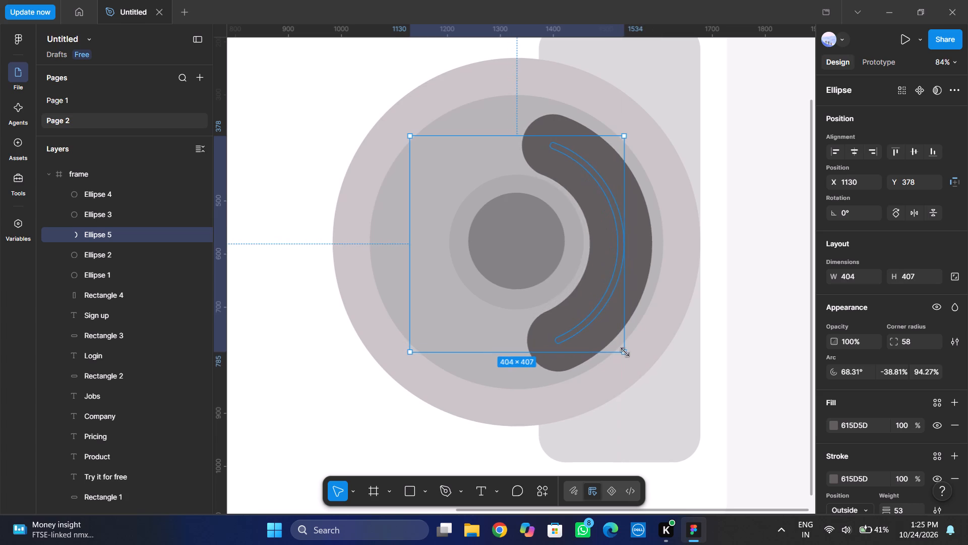
{"action": "left_click_drag", "start_coordinate": [625, 352], "coordinate": [604, 345]}
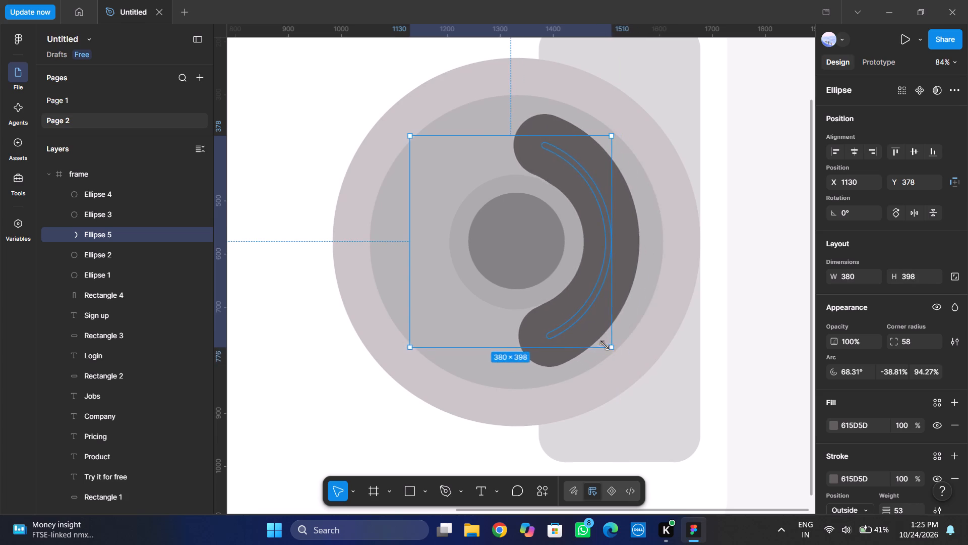
{"action": "left_click_drag", "start_coordinate": [604, 345], "coordinate": [428, 324]}
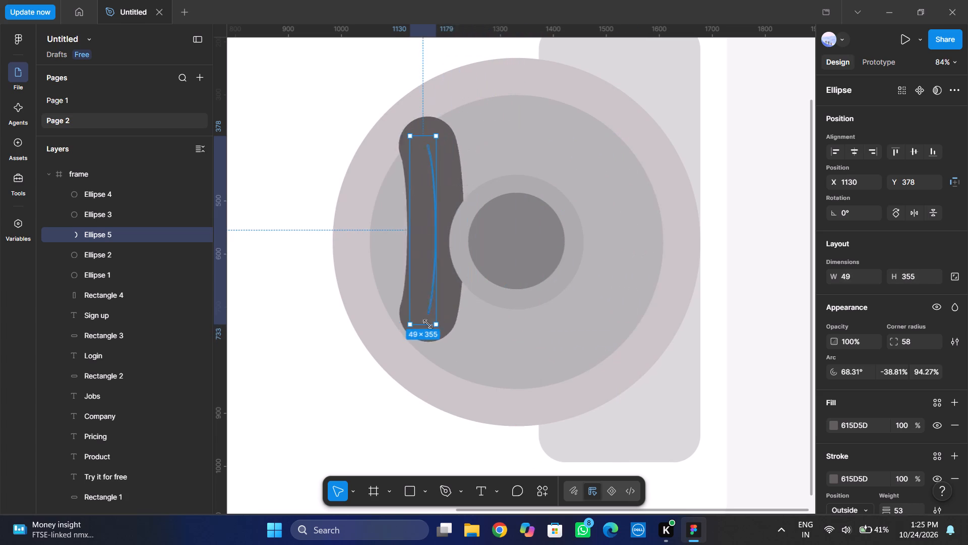
{"action": "left_click_drag", "start_coordinate": [428, 324], "coordinate": [690, 344]}
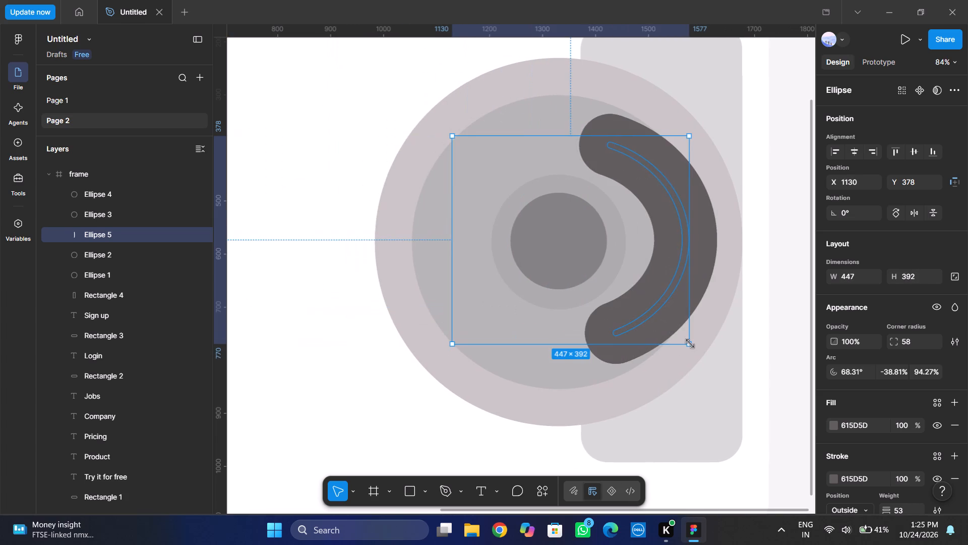
{"action": "left_click_drag", "start_coordinate": [690, 344], "coordinate": [543, 319]}
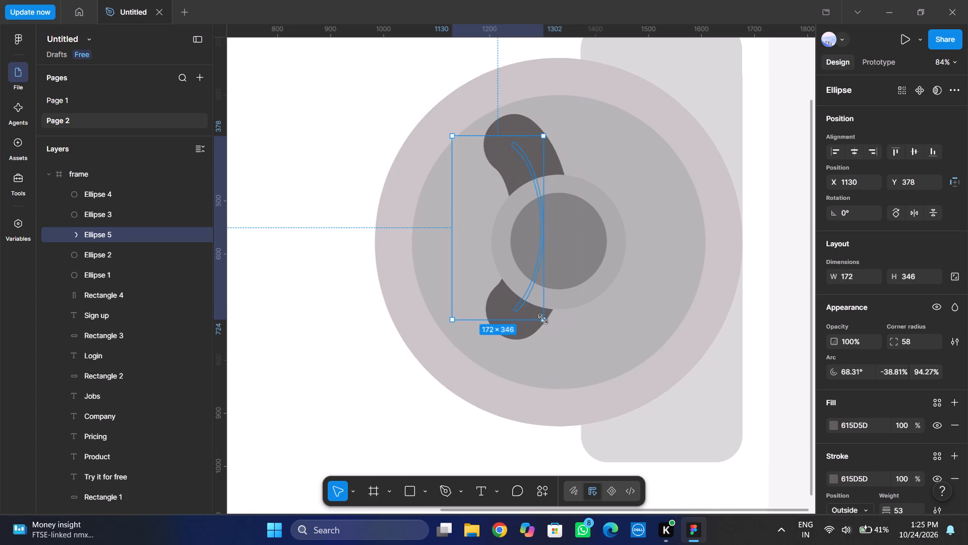
{"action": "left_click_drag", "start_coordinate": [543, 319], "coordinate": [442, 318]}
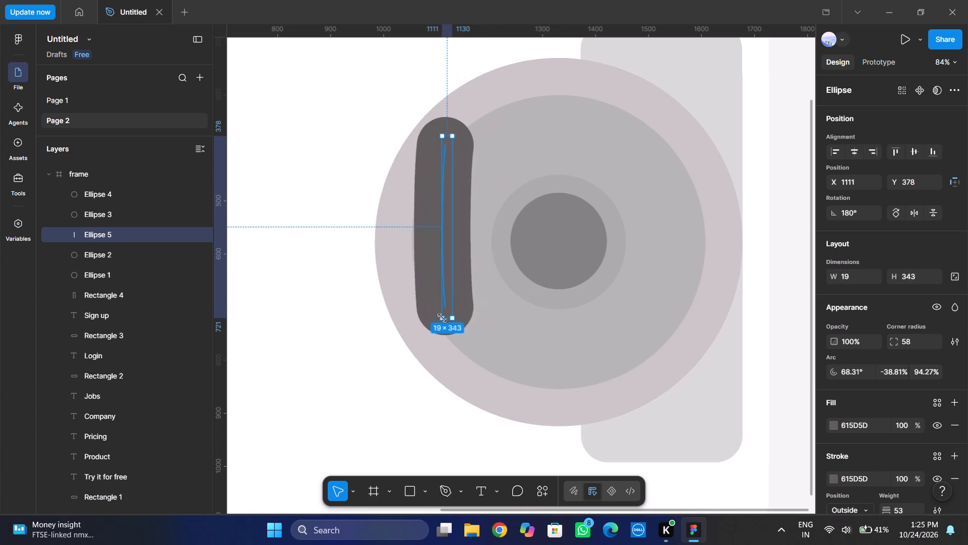
{"action": "left_click_drag", "start_coordinate": [442, 318], "coordinate": [668, 344]}
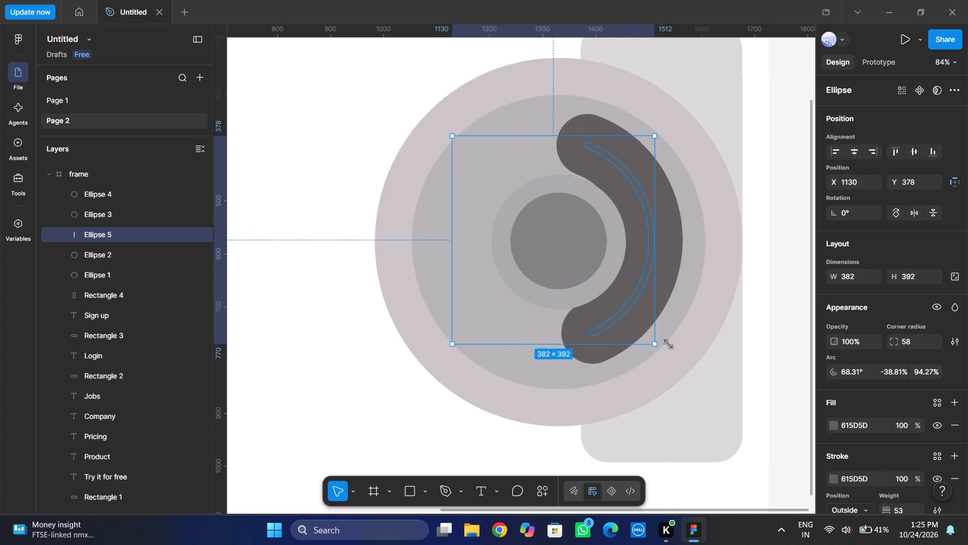
{"action": "left_click_drag", "start_coordinate": [668, 344], "coordinate": [662, 348]}
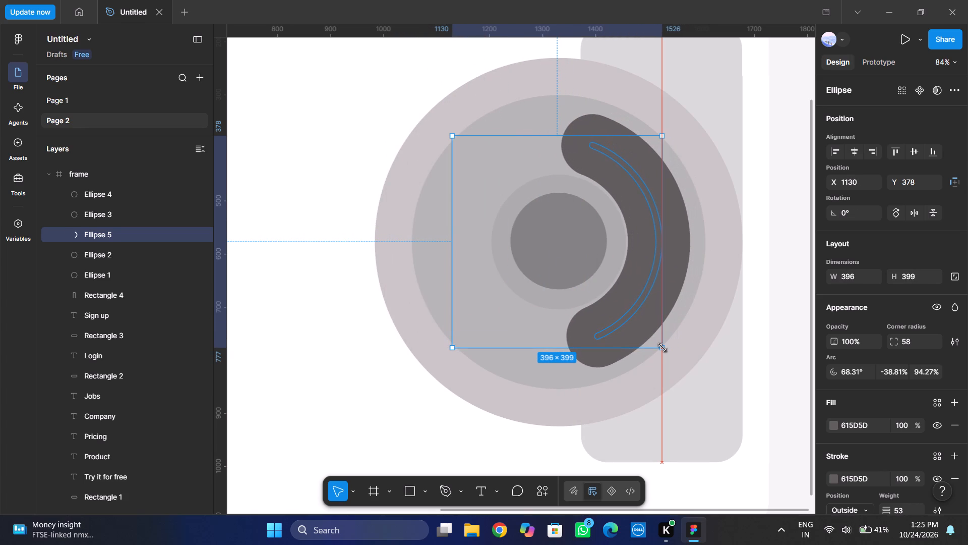
{"action": "left_click_drag", "start_coordinate": [662, 348], "coordinate": [669, 346]}
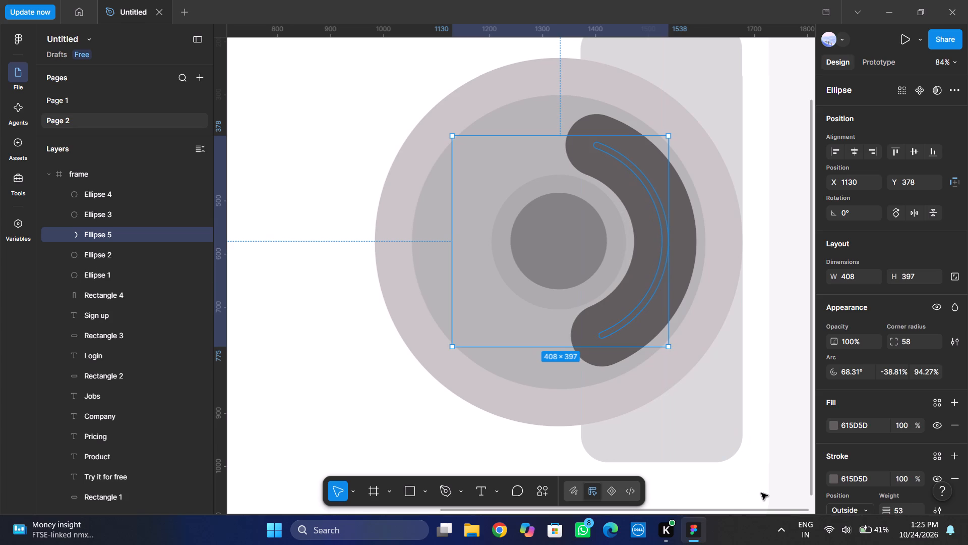
{"action": "left_click", "coordinate": [745, 481]}
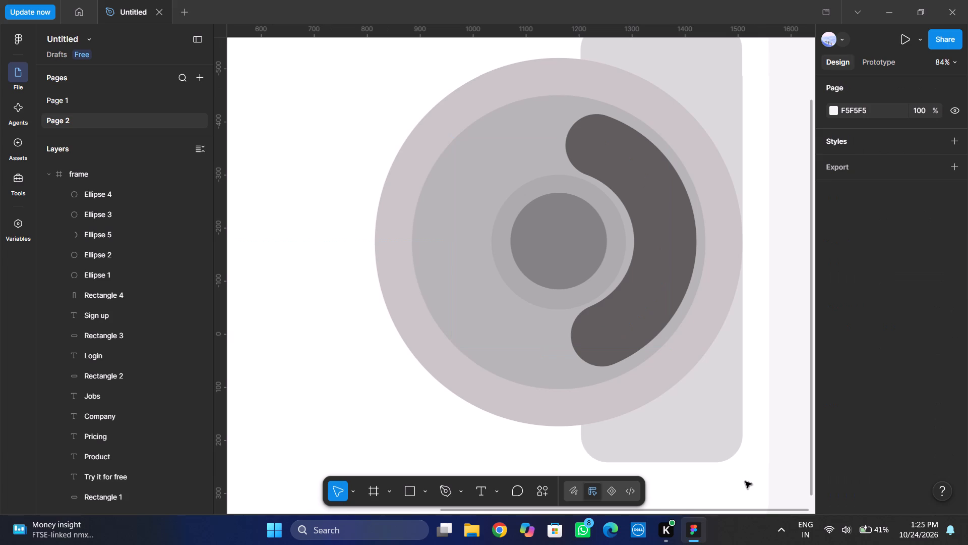
Change the innermost circle's fill colour to bright yellow F0E32D.
{"action": "left_click", "coordinate": [551, 260]}
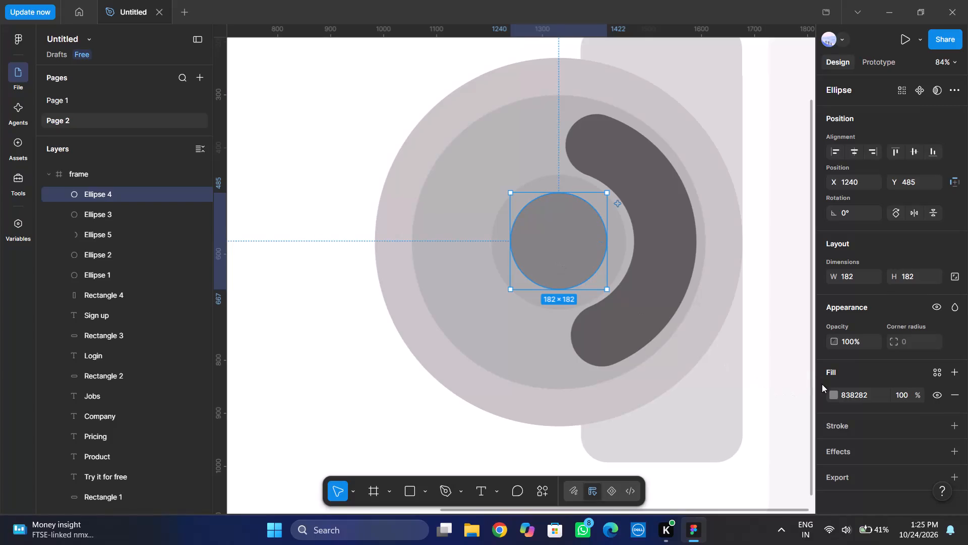
{"action": "left_click", "coordinate": [838, 392]}
{"action": "left_click", "coordinate": [831, 398]}
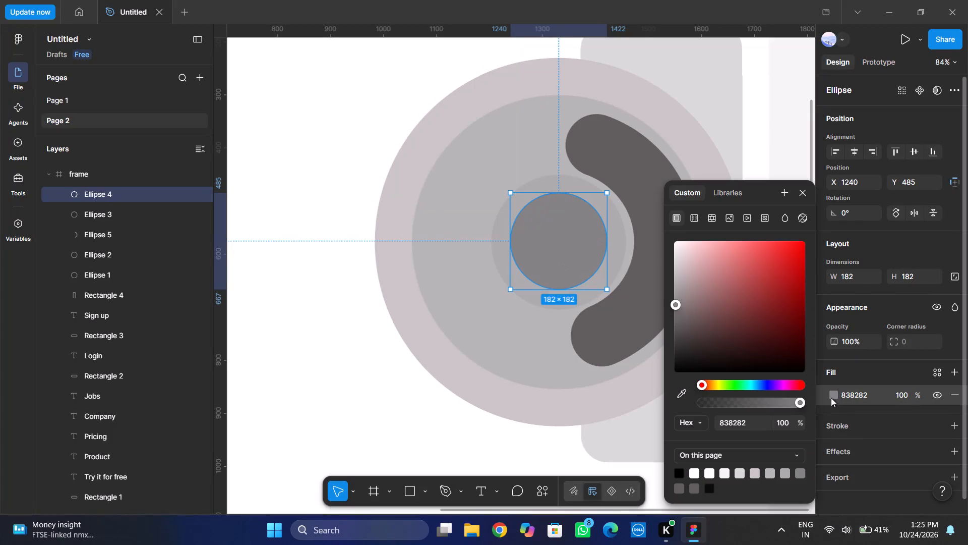
{"action": "left_click", "coordinate": [715, 383]}
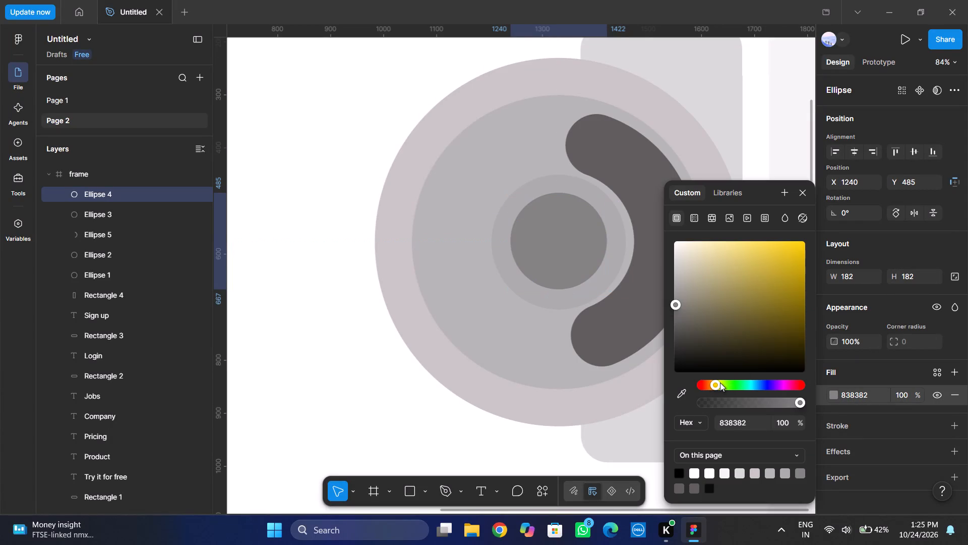
{"action": "left_click", "coordinate": [720, 383]}
{"action": "left_click", "coordinate": [717, 381]}
{"action": "left_click", "coordinate": [781, 249]}
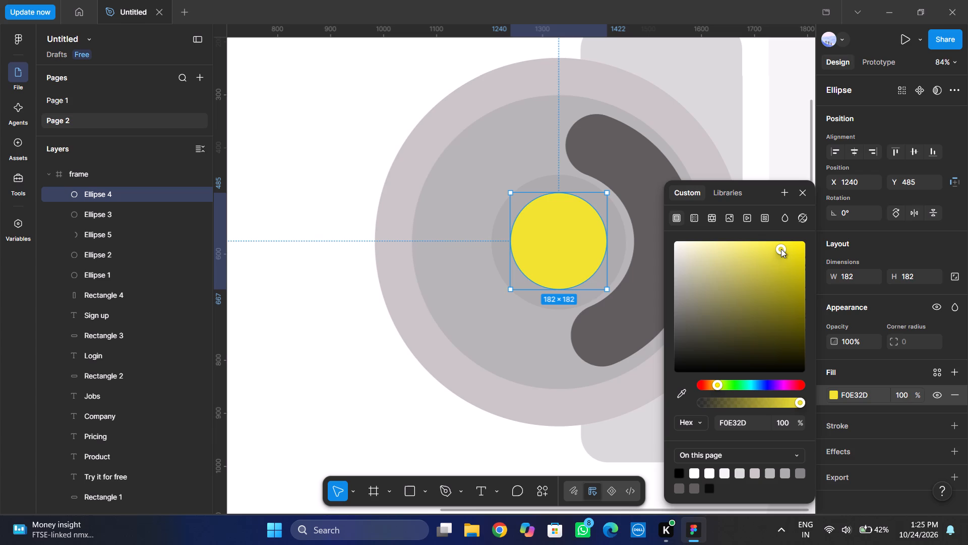
{"action": "left_click", "coordinate": [612, 255]}
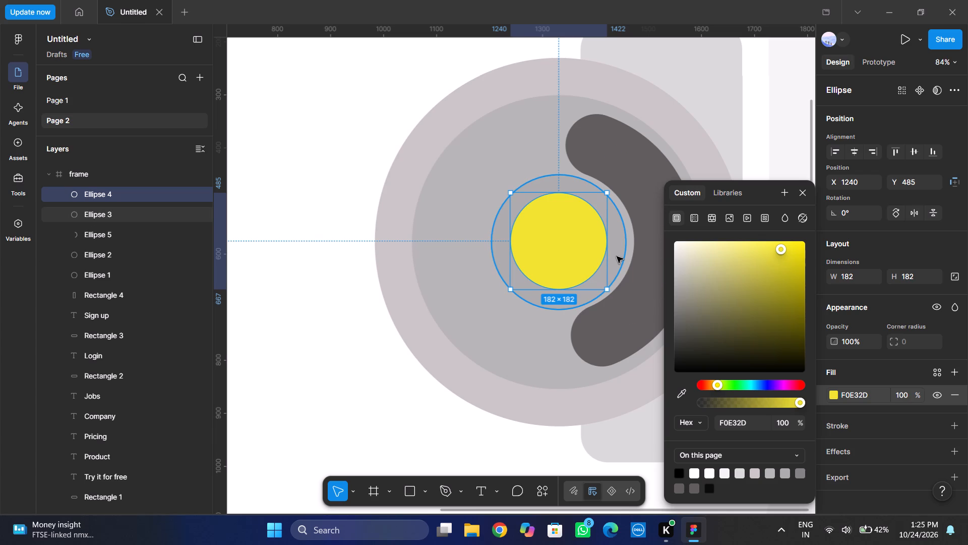
Change the fill of the circle just around the yellow one to near-white FEFDFD at 78% opacity.
{"action": "left_click", "coordinate": [617, 256]}
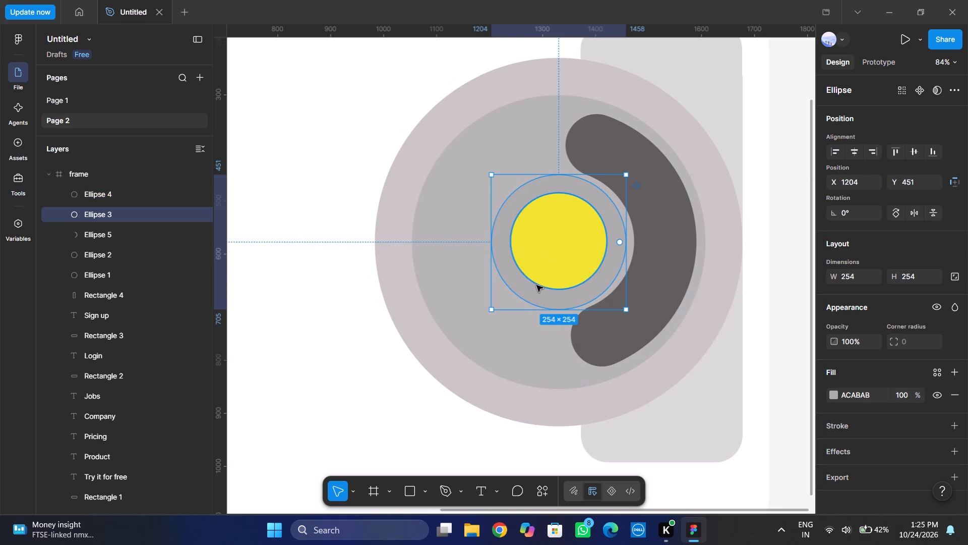
{"action": "left_click", "coordinate": [832, 392]}
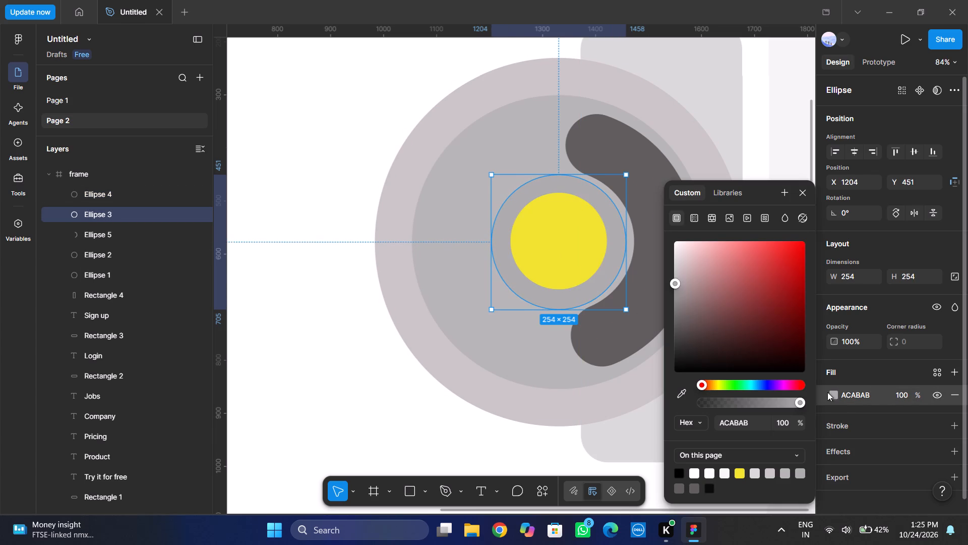
{"action": "left_click_drag", "start_coordinate": [670, 280], "coordinate": [669, 275]}
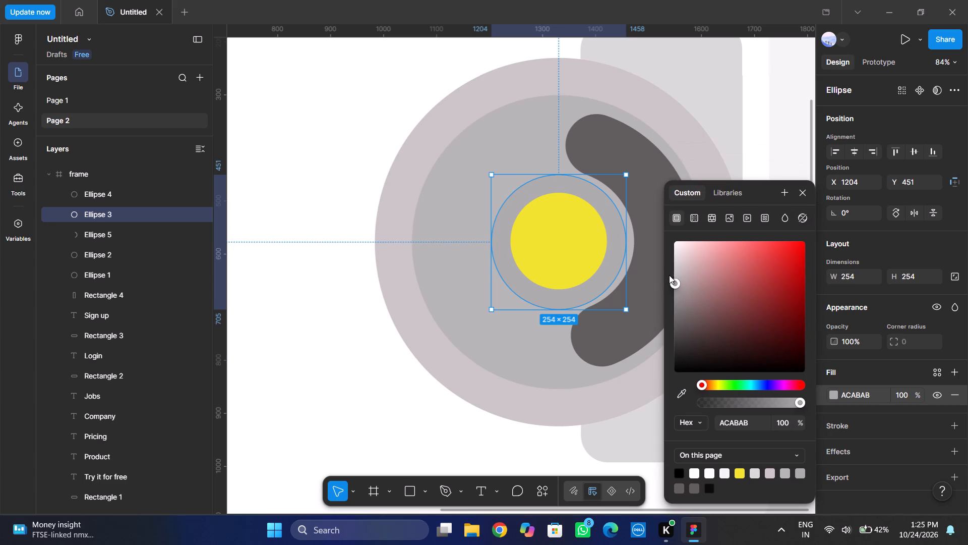
{"action": "left_click_drag", "start_coordinate": [677, 286], "coordinate": [678, 251]}
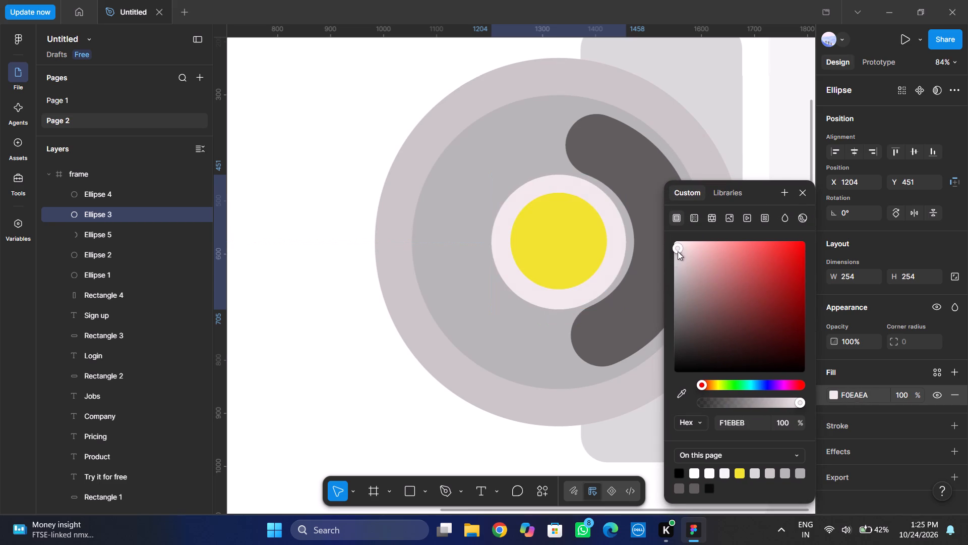
{"action": "left_click_drag", "start_coordinate": [678, 251], "coordinate": [675, 241]}
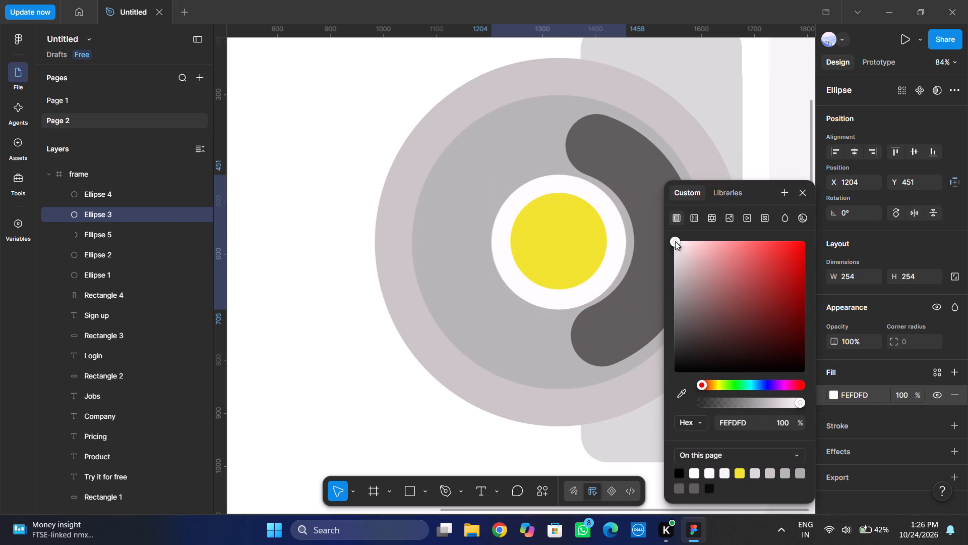
{"action": "left_click_drag", "start_coordinate": [799, 401], "coordinate": [801, 409]}
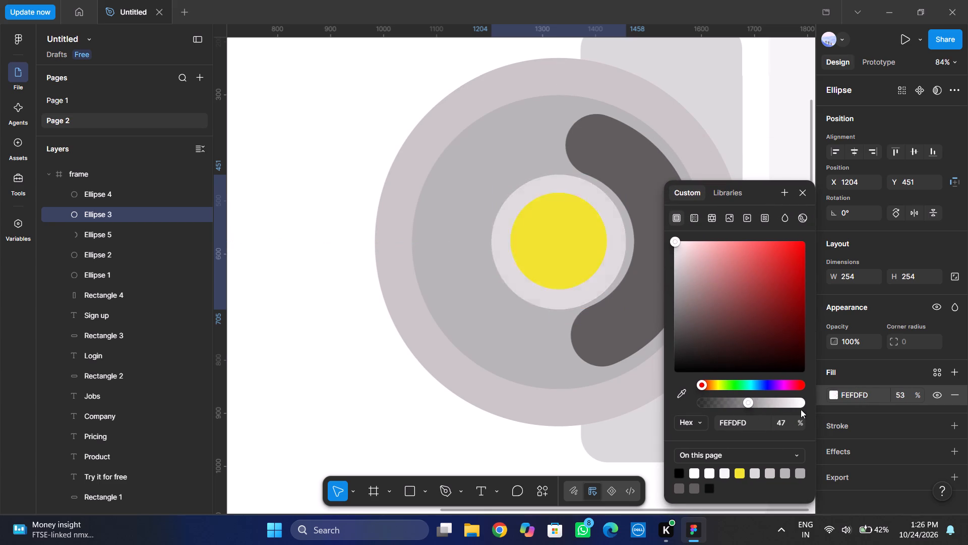
{"action": "left_click_drag", "start_coordinate": [801, 409], "coordinate": [778, 416]}
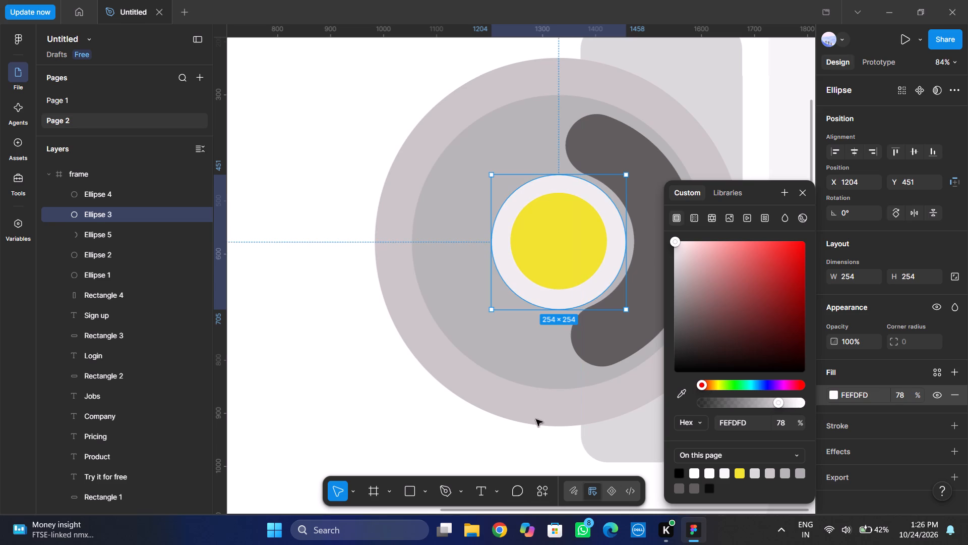
Lower the yellow centre circle's fill opacity to 73%.
{"action": "left_click", "coordinate": [553, 255]}
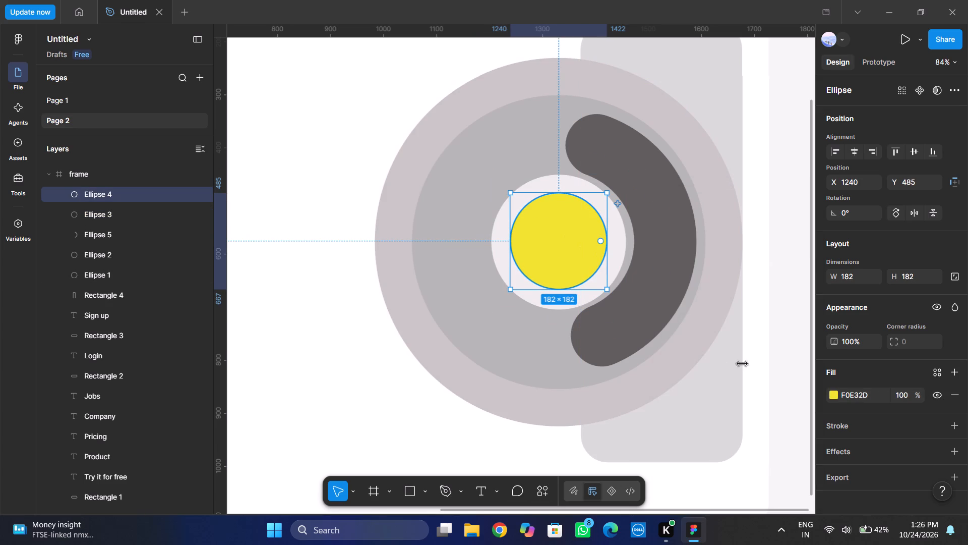
{"action": "left_click", "coordinate": [828, 396]}
{"action": "left_click", "coordinate": [831, 397]}
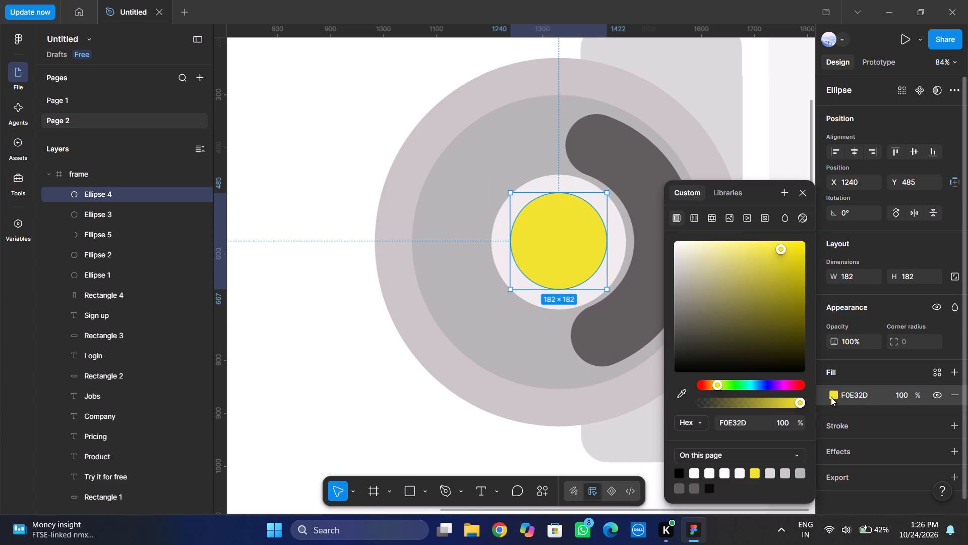
{"action": "left_click_drag", "start_coordinate": [799, 404], "coordinate": [773, 403]}
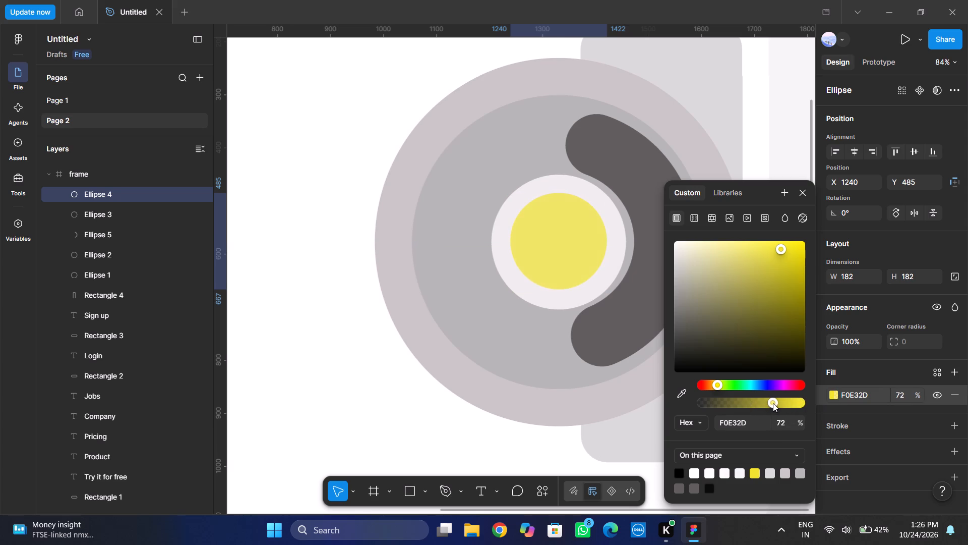
{"action": "left_click_drag", "start_coordinate": [773, 403], "coordinate": [773, 403]}
{"action": "left_click", "coordinate": [549, 463]}
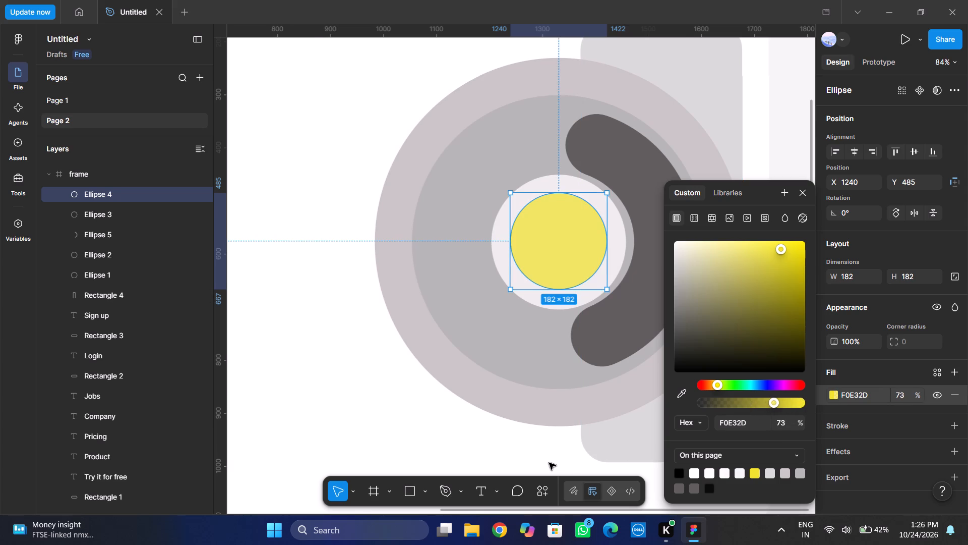
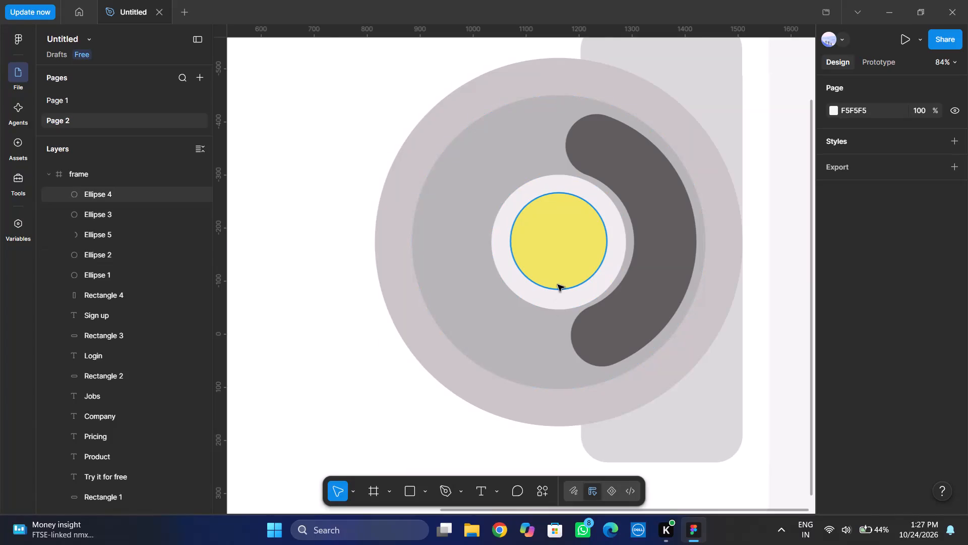
Add a linear gradient stroke to the near-white circle just around the yellow centre circle.
{"action": "left_click", "coordinate": [558, 284]}
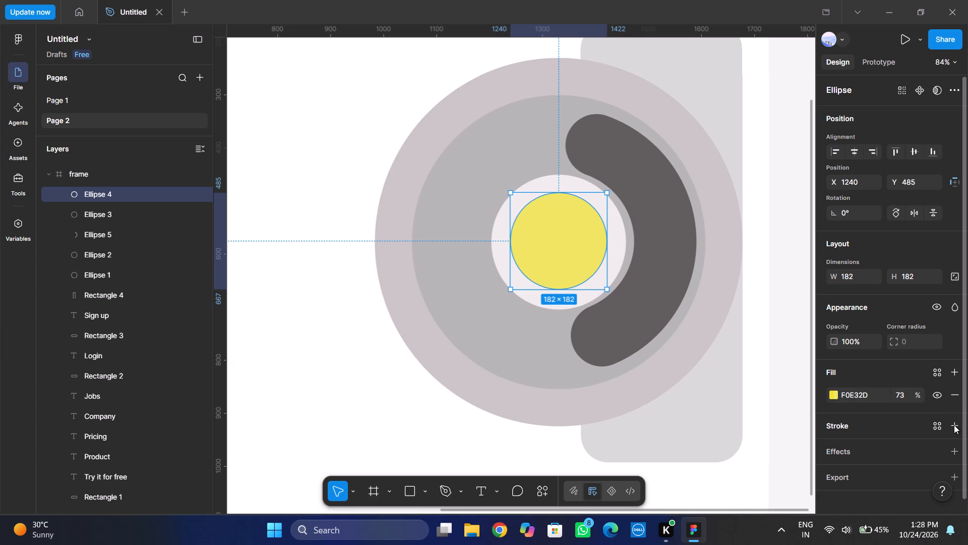
{"action": "left_click", "coordinate": [615, 220]}
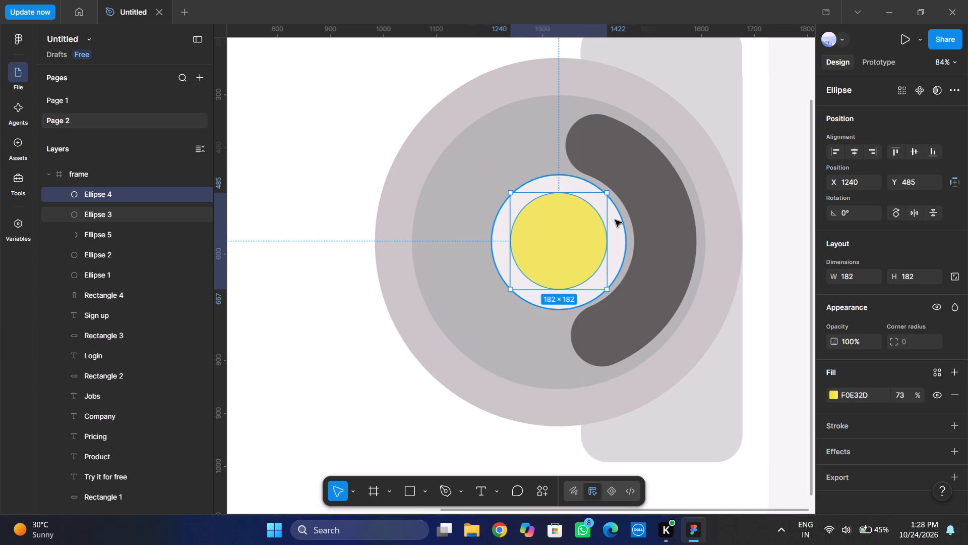
{"action": "left_click", "coordinate": [953, 425]}
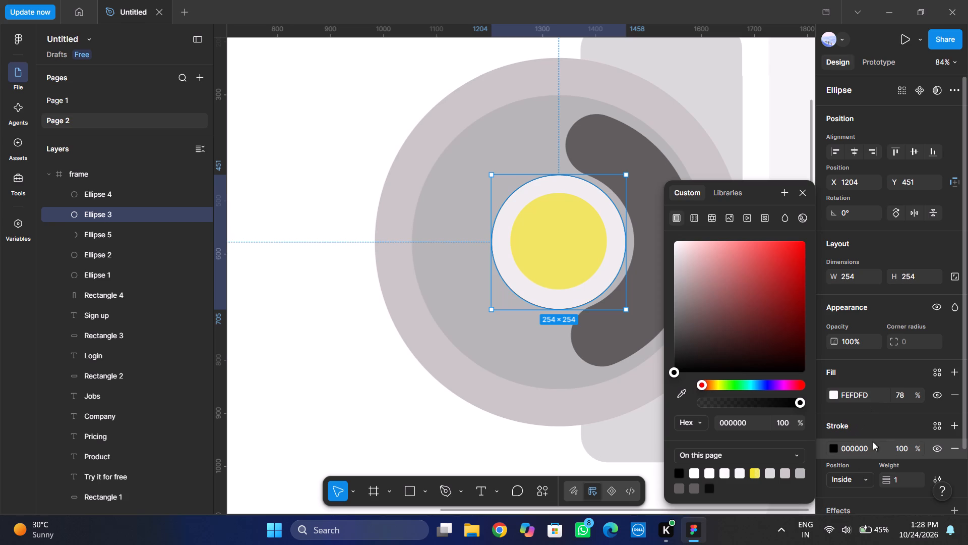
{"action": "left_click", "coordinate": [691, 212]}
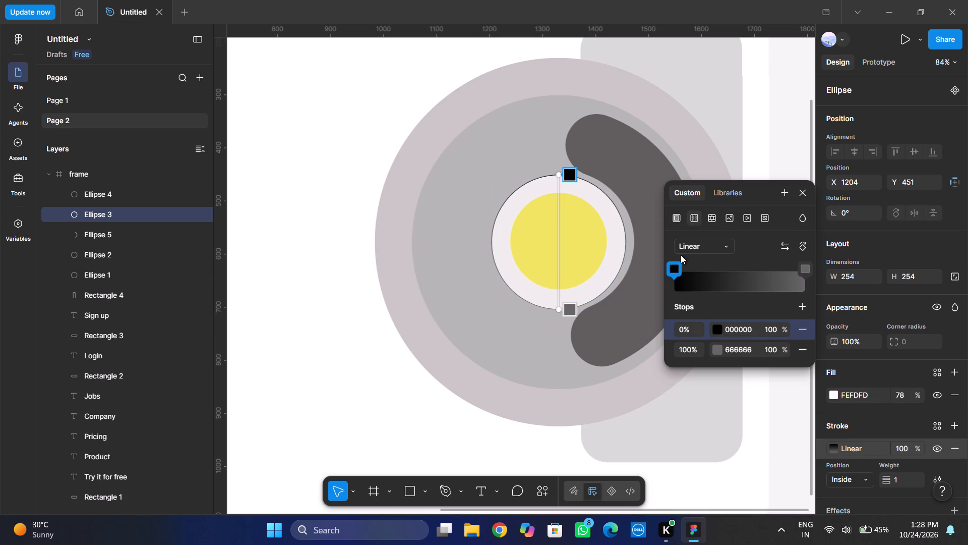
Set the stroke gradient's 0% stop colour to pale off-white F1EAEA.
{"action": "left_click", "coordinate": [674, 269]}
{"action": "left_click", "coordinate": [527, 248]}
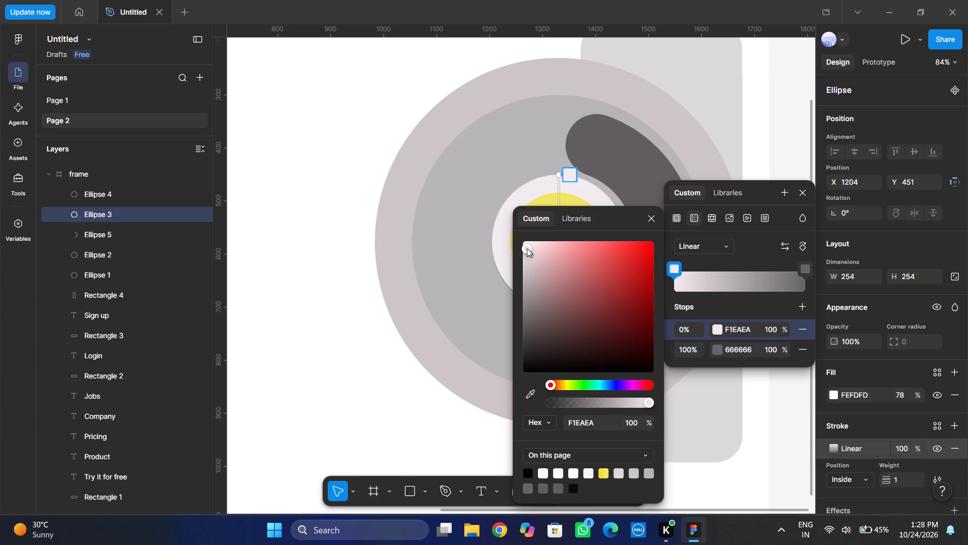
Open the stroke gradient's 100% stop colour, and the 0% stop's colour and position values, for editing.
{"action": "left_click", "coordinate": [807, 267]}
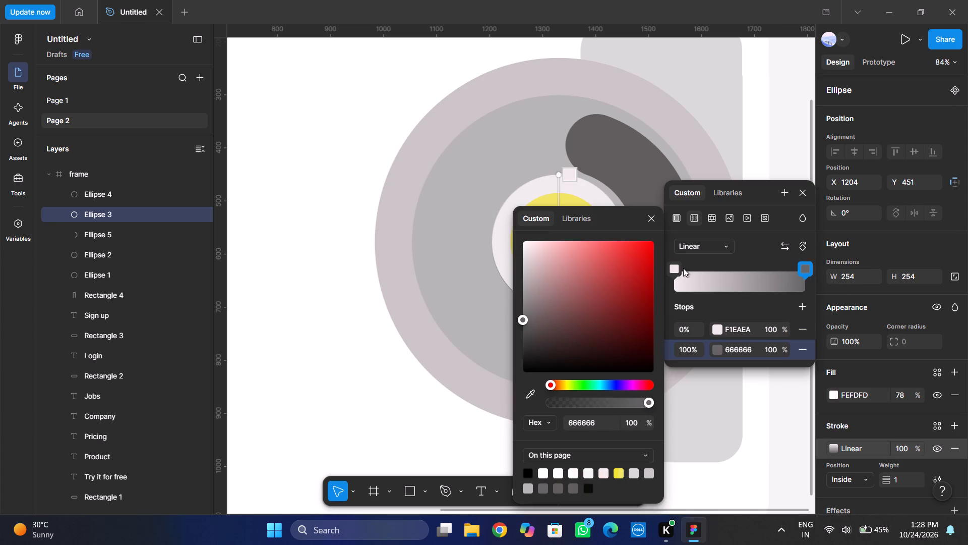
{"action": "left_click", "coordinate": [683, 270]}
{"action": "left_click", "coordinate": [746, 329]}
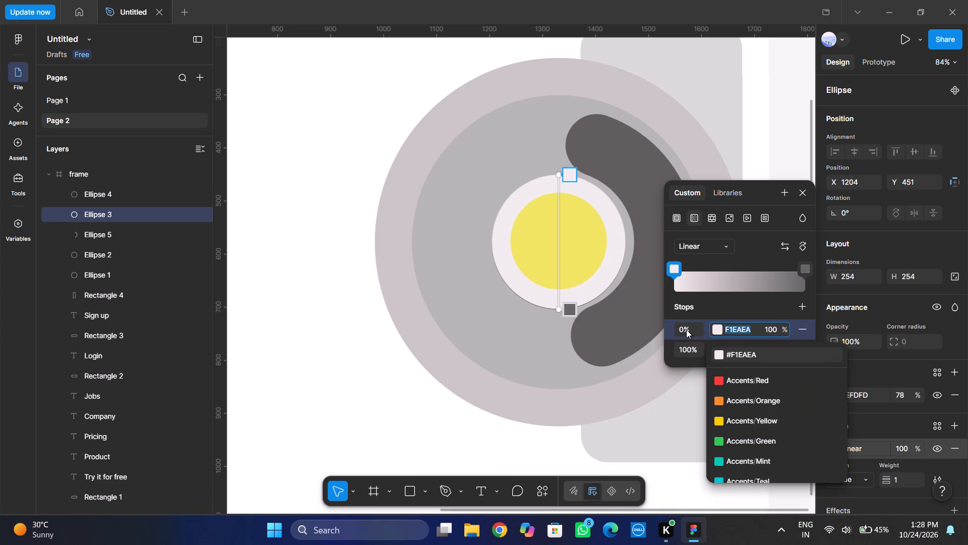
{"action": "left_click", "coordinate": [686, 330]}
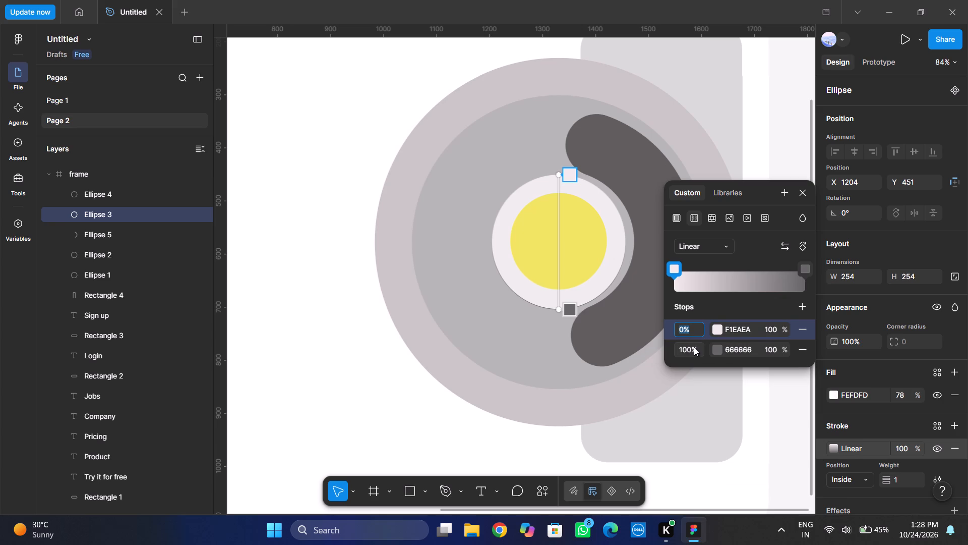
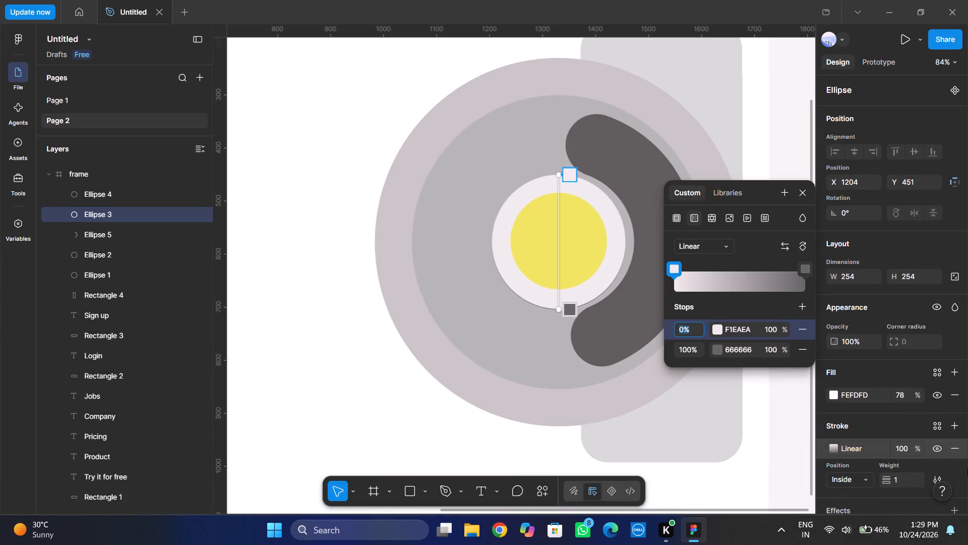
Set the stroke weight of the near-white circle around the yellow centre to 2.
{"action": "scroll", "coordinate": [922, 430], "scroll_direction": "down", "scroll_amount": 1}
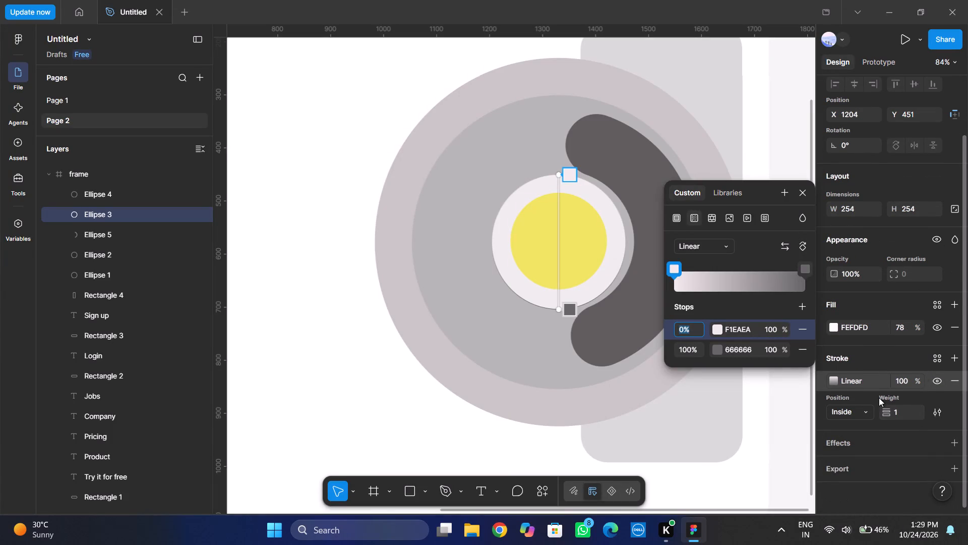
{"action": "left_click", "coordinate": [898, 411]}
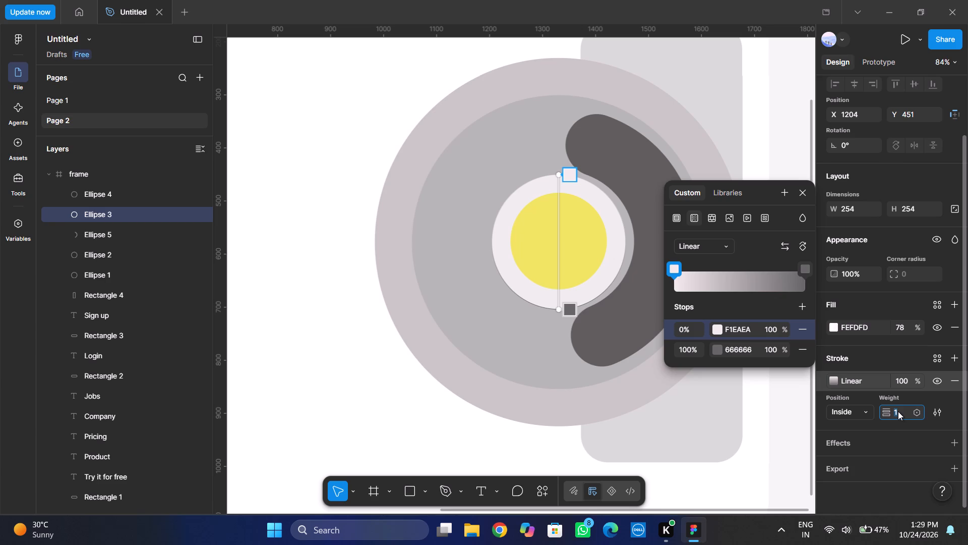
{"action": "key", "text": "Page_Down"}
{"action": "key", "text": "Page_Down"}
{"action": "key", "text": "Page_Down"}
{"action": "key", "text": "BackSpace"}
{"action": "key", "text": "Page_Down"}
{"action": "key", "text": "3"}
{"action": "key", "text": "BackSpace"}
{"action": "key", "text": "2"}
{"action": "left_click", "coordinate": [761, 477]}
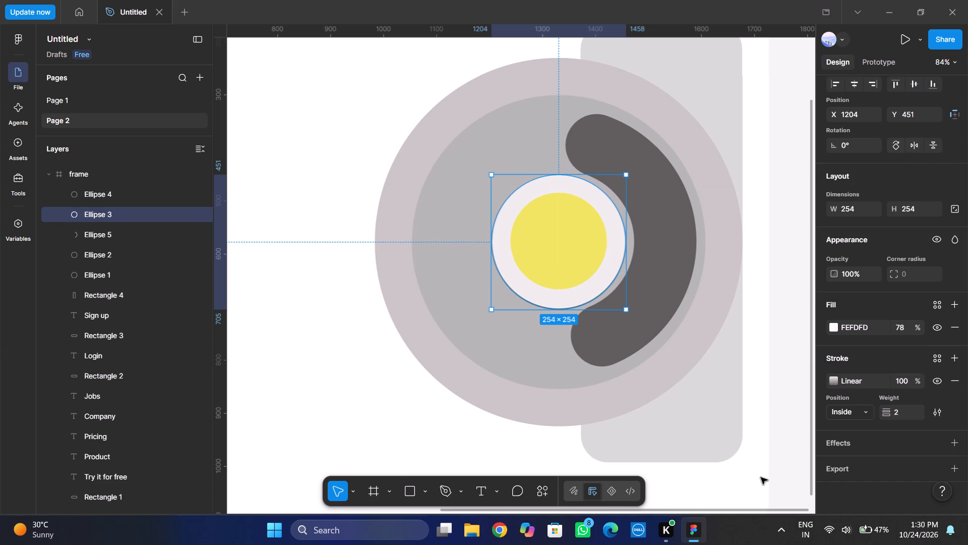
Change the stroke gradient's 100% stop colour to near-white F4F4F4.
{"action": "left_click", "coordinate": [838, 379]}
{"action": "left_click", "coordinate": [696, 354]}
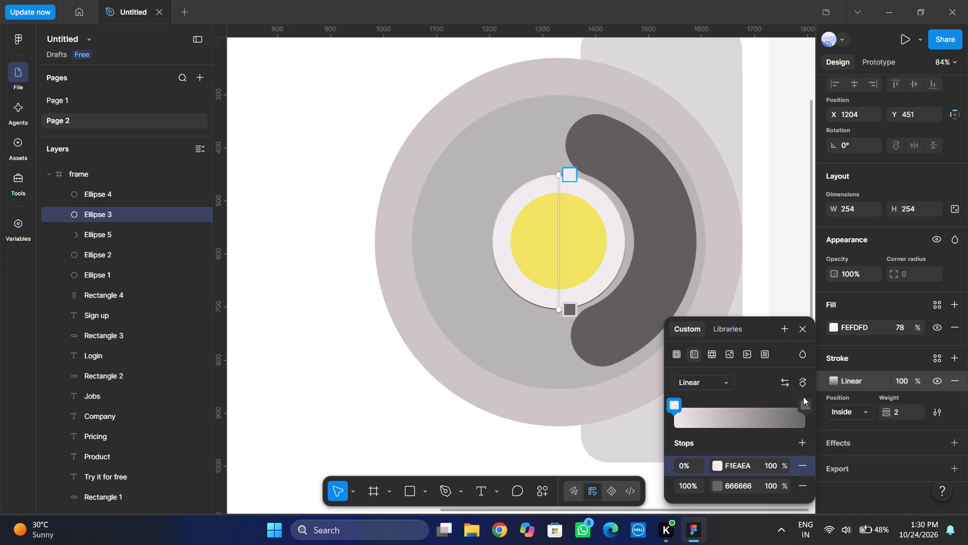
{"action": "left_click", "coordinate": [670, 402]}
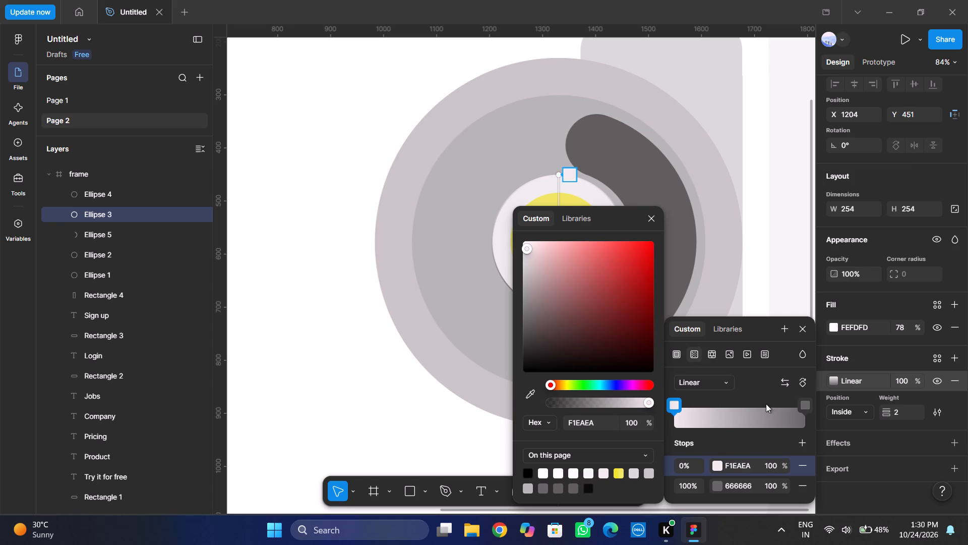
{"action": "left_click", "coordinate": [807, 400]}
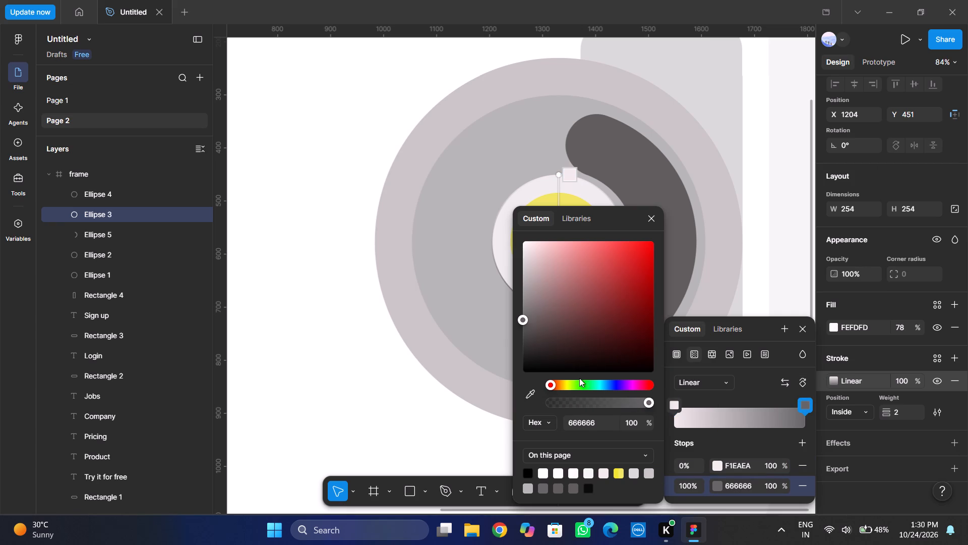
{"action": "left_click_drag", "start_coordinate": [523, 321], "coordinate": [512, 210]}
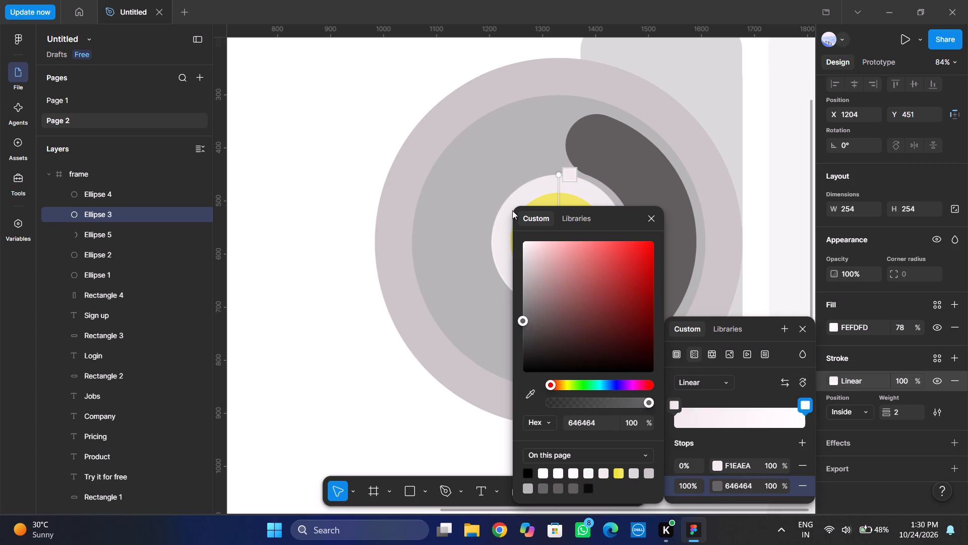
{"action": "left_click_drag", "start_coordinate": [512, 210], "coordinate": [523, 247]}
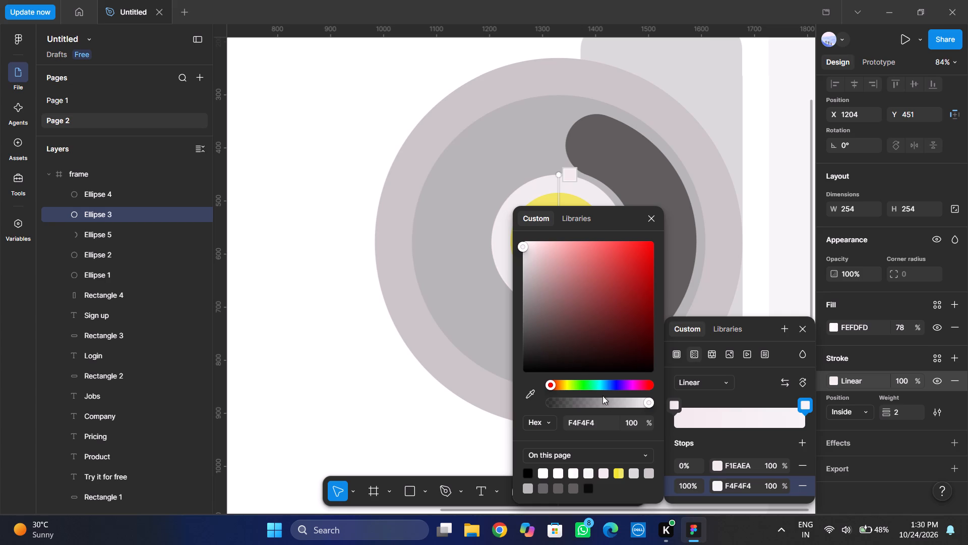
{"action": "left_click", "coordinate": [663, 437]}
Set the position of the stroke gradient's F4F4F4 stop to 0%.
{"action": "left_click", "coordinate": [695, 480]}
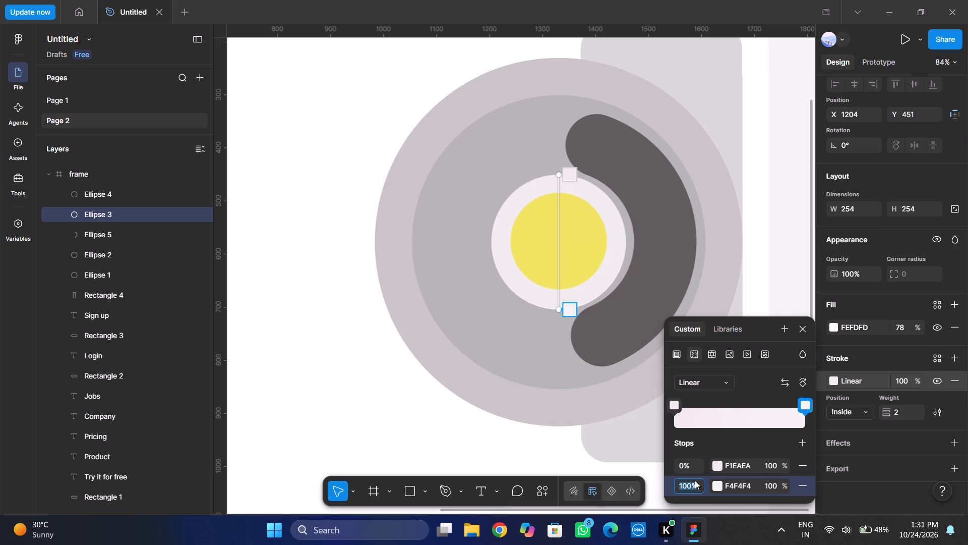
{"action": "key", "text": "0"}
{"action": "left_click", "coordinate": [543, 454]}
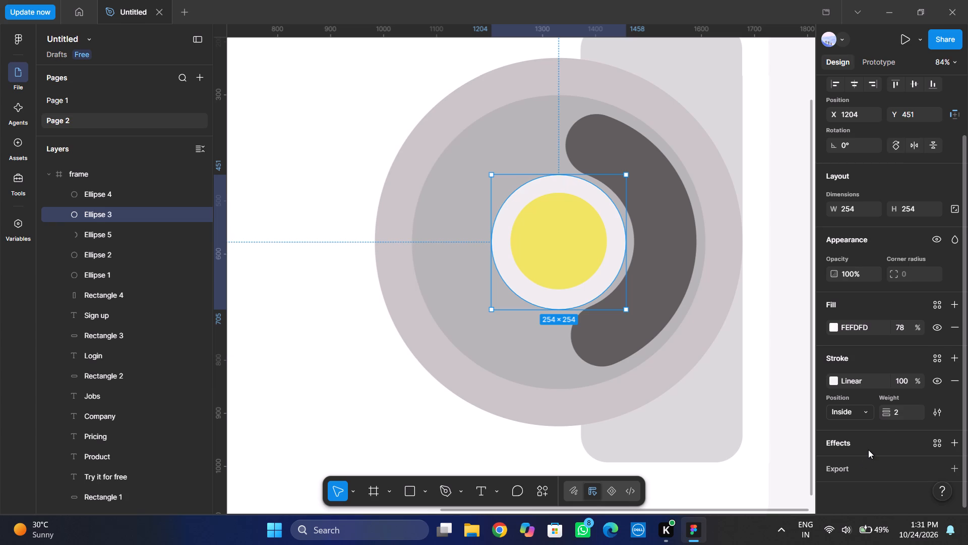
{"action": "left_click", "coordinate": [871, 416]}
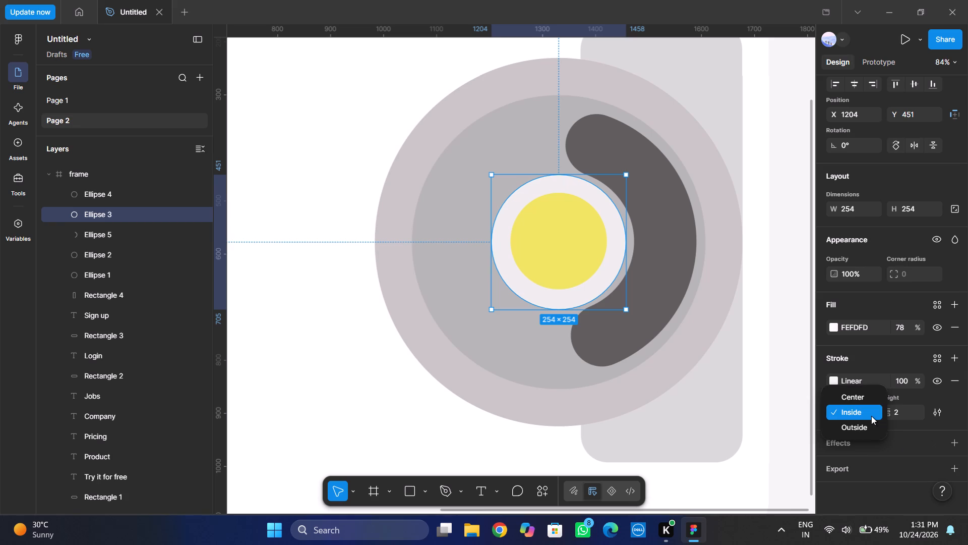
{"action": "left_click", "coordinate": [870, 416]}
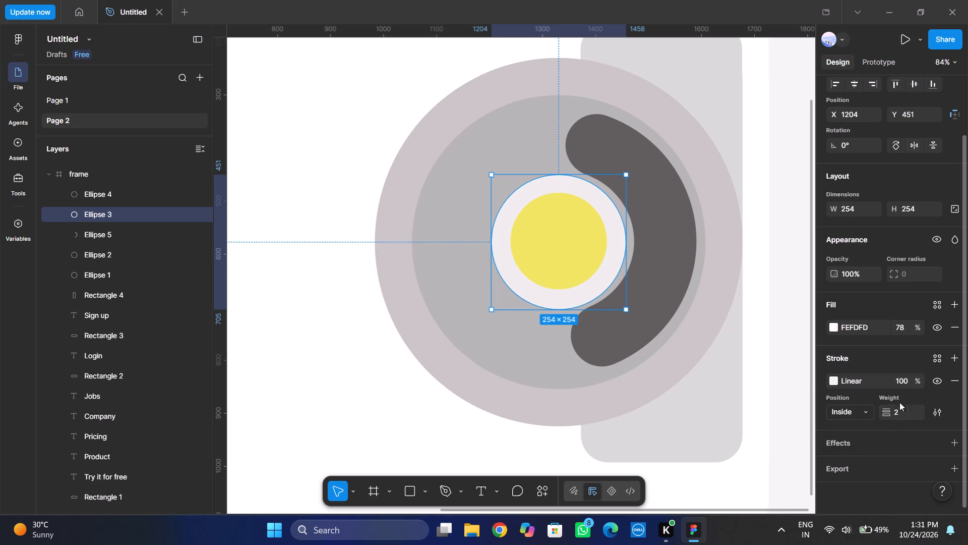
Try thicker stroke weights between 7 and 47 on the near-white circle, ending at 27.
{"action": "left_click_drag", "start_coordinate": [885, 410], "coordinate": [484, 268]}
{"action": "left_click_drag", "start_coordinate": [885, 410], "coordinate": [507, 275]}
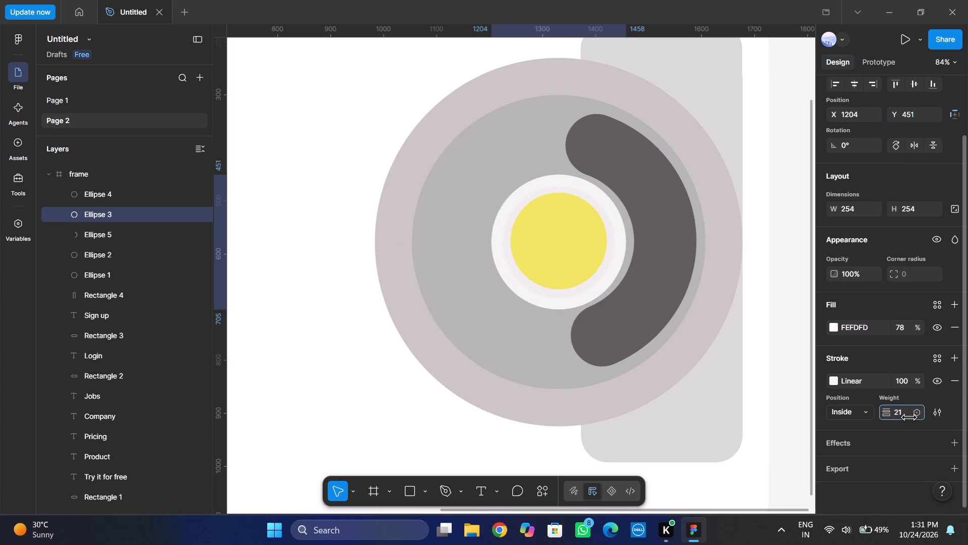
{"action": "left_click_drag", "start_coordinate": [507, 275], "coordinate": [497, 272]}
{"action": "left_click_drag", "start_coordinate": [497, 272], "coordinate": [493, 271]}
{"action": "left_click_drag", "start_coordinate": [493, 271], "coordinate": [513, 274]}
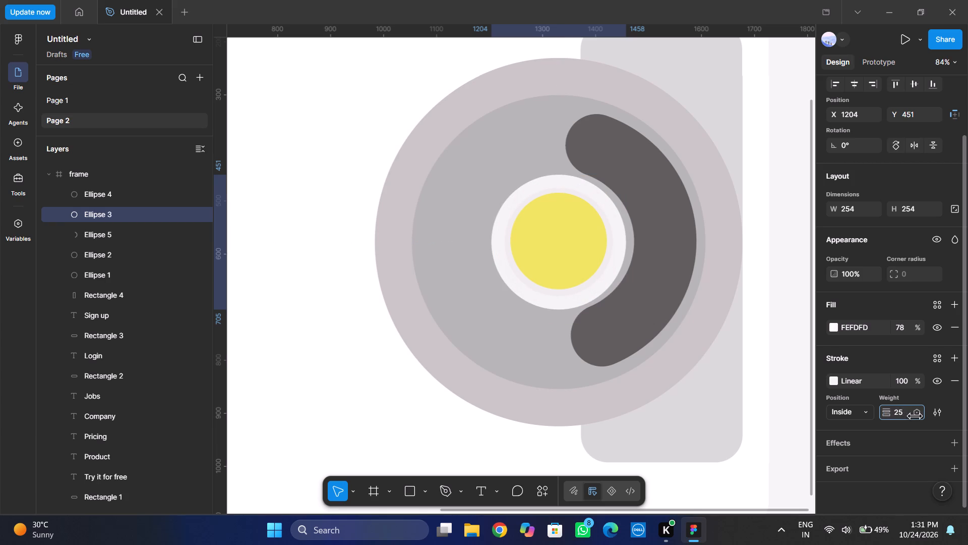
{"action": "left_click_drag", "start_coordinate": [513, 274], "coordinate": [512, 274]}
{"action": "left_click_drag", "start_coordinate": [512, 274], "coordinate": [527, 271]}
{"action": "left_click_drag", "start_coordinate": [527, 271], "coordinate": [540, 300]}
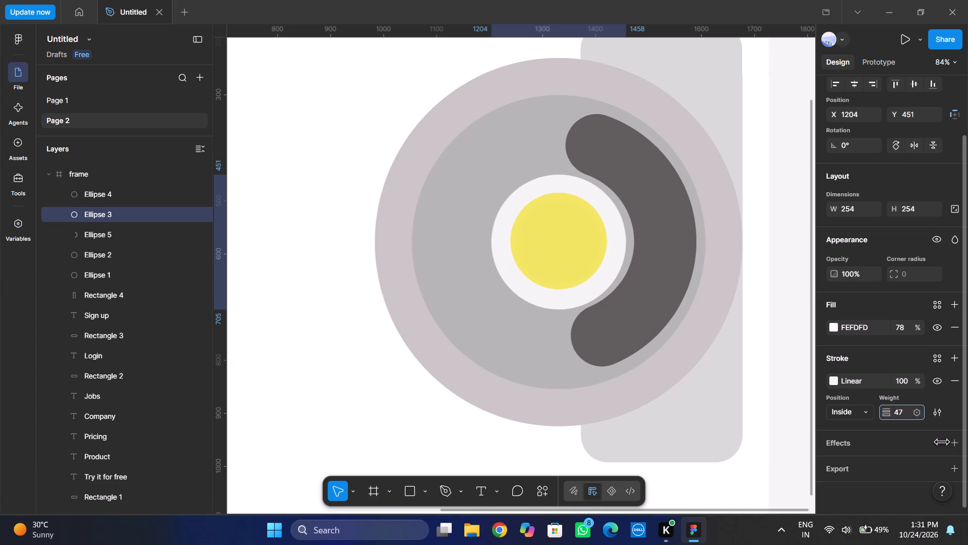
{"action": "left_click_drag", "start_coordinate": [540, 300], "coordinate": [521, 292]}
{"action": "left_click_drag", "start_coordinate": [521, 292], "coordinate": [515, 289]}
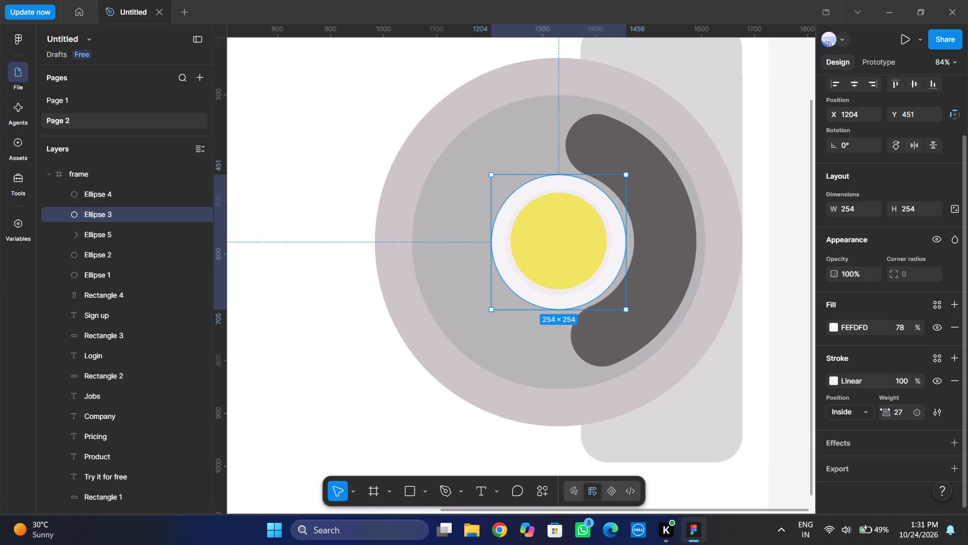
Set the near-white circle's stroke weight to 2.5 and deselect the circle.
{"action": "left_click", "coordinate": [905, 415]}
{"action": "type", "text": "2.5"}
{"action": "left_click", "coordinate": [794, 420]}
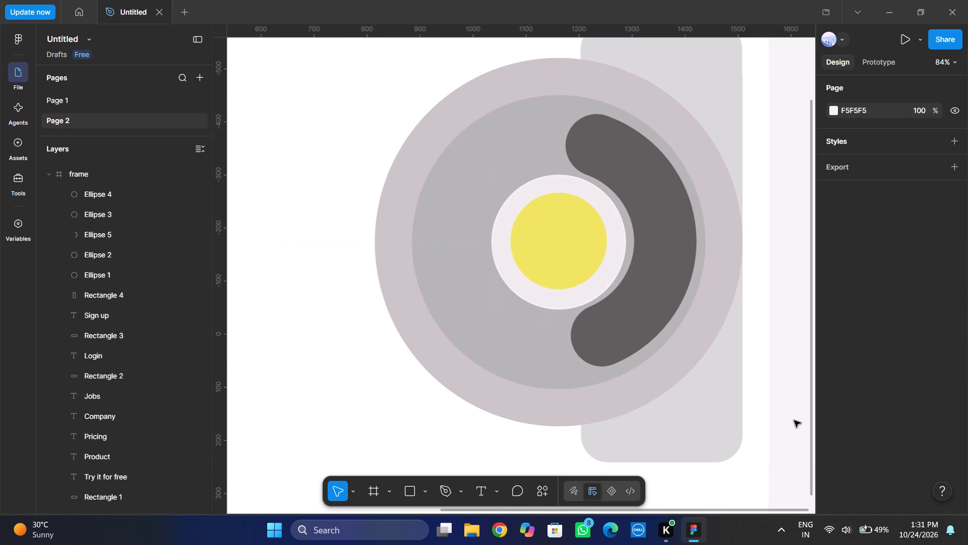
Add a drop shadow effect to the near-white circle around the yellow centre.
{"action": "scroll", "coordinate": [794, 420], "scroll_direction": "right", "scroll_amount": 3}
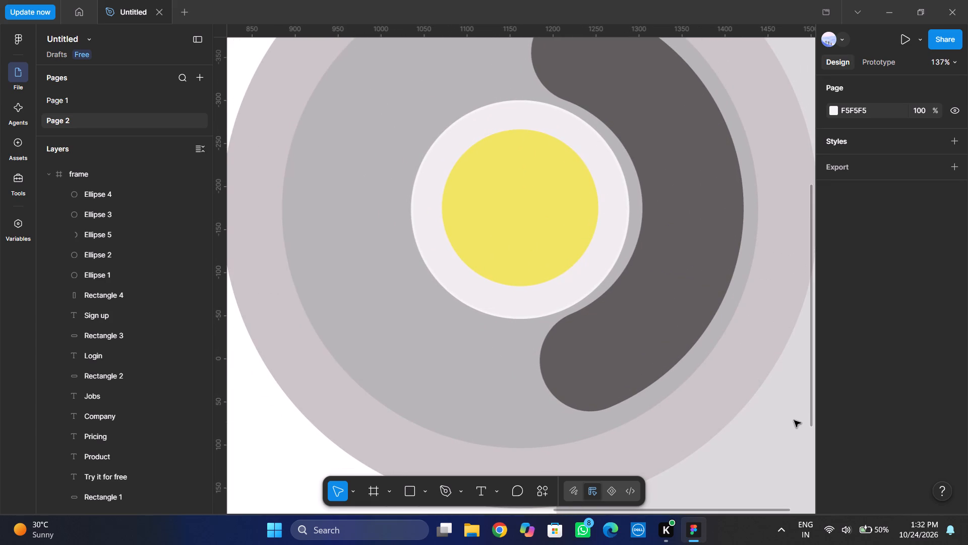
{"action": "left_click", "coordinate": [508, 310]}
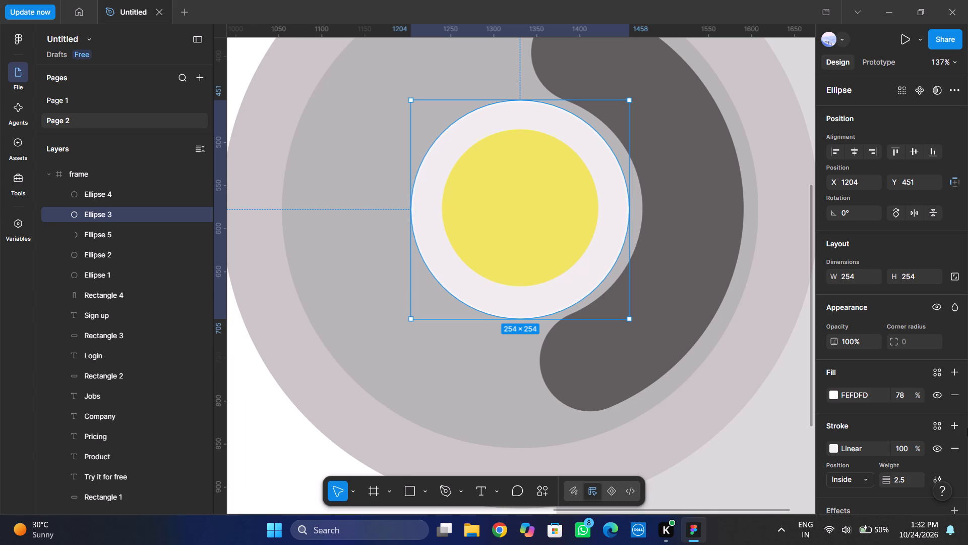
{"action": "scroll", "coordinate": [909, 473], "scroll_direction": "down", "scroll_amount": 1}
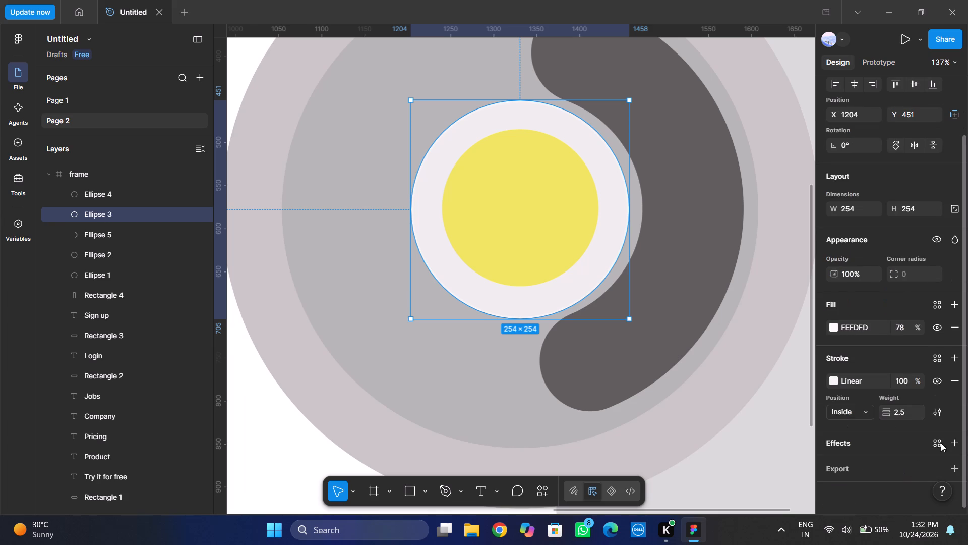
{"action": "left_click", "coordinate": [948, 446]}
{"action": "left_click", "coordinate": [918, 339]}
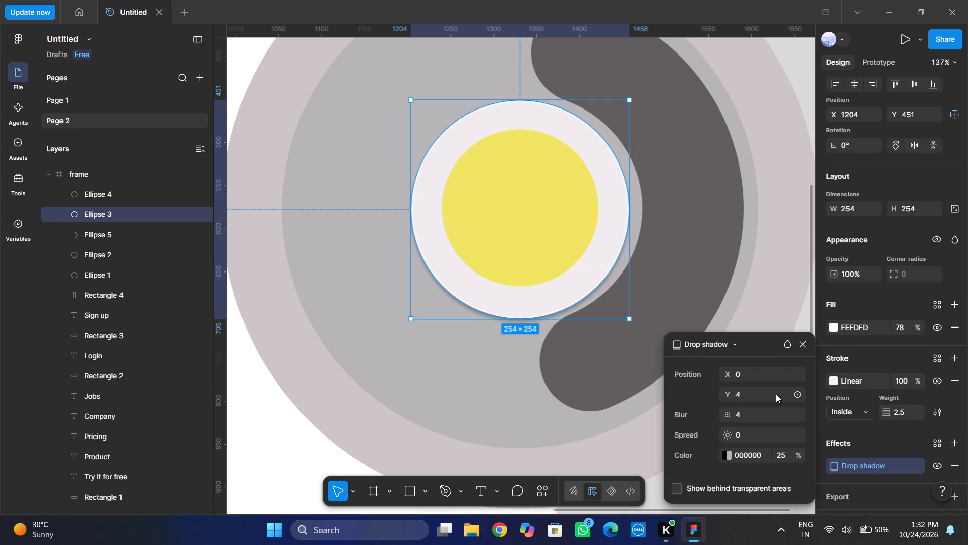
Set the near-white circle's drop shadow to X -9, Y 12 and blur 40.
{"action": "left_click", "coordinate": [755, 373]}
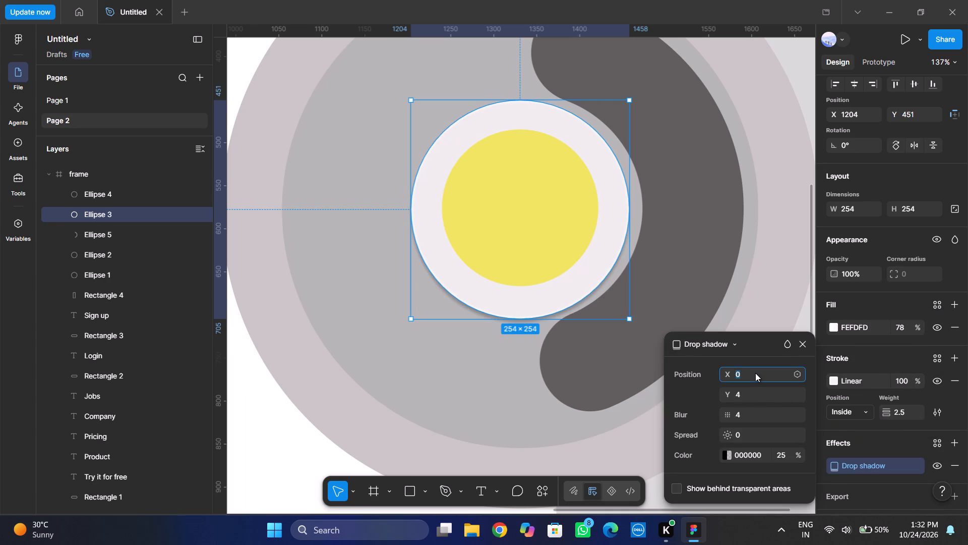
{"action": "left_click", "coordinate": [755, 373]}
{"action": "key", "text": "minus"}
{"action": "key", "text": "BackSpace"}
{"action": "key", "text": "BackSpace"}
{"action": "key", "text": "minus"}
{"action": "key", "text": "9"}
{"action": "left_click", "coordinate": [752, 398]}
{"action": "type", "text": "12"}
{"action": "left_click", "coordinate": [749, 412]}
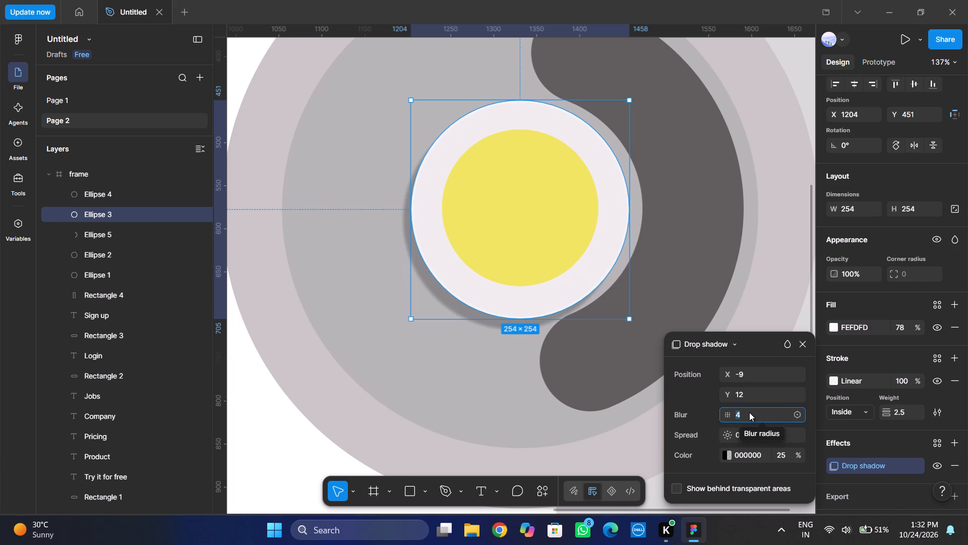
{"action": "key", "text": "3"}
{"action": "key", "text": "BackSpace"}
{"action": "key", "text": "4"}
{"action": "key", "text": "0"}
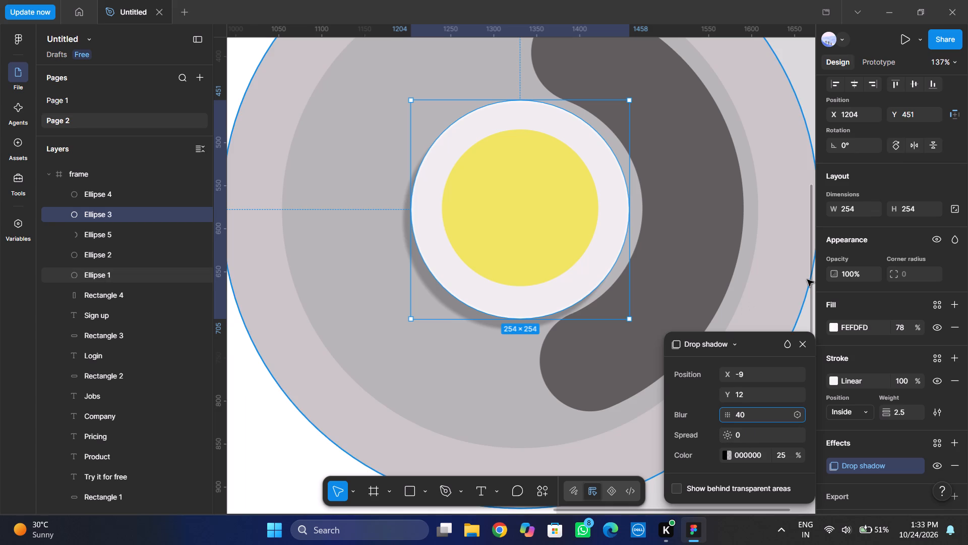
{"action": "left_click", "coordinate": [652, 498]}
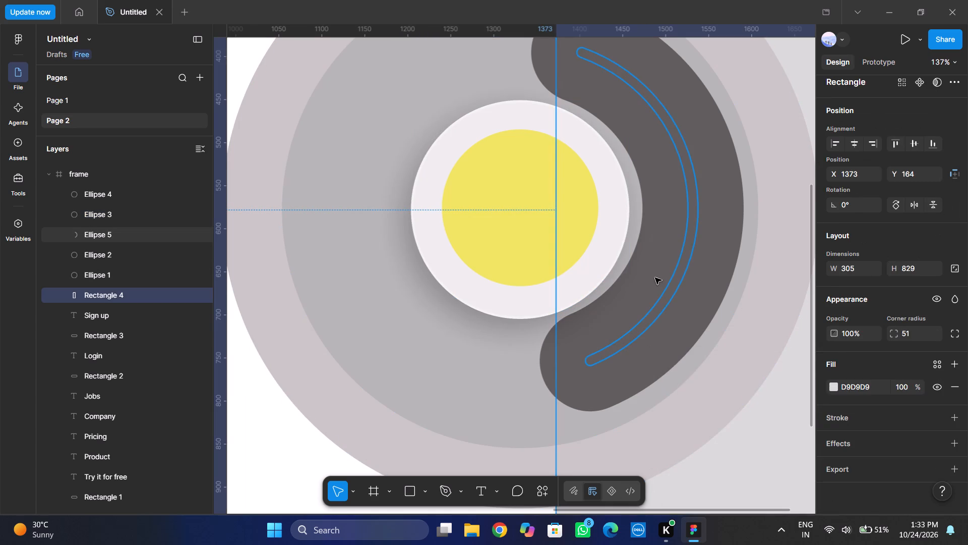
Change the fill of the dark arc (Ellipse 5) from solid to a linear gradient.
{"action": "left_click", "coordinate": [655, 278]}
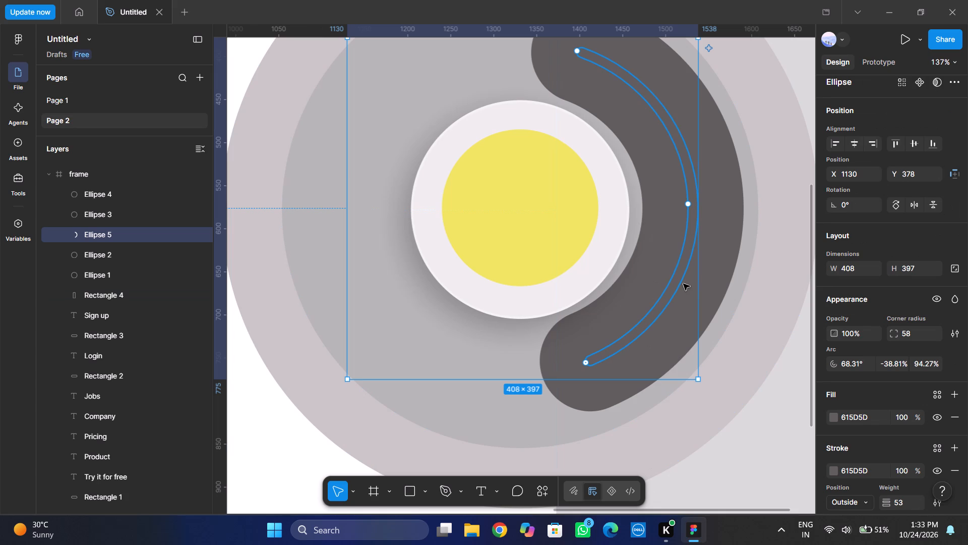
{"action": "scroll", "coordinate": [861, 328], "scroll_direction": "down", "scroll_amount": 1}
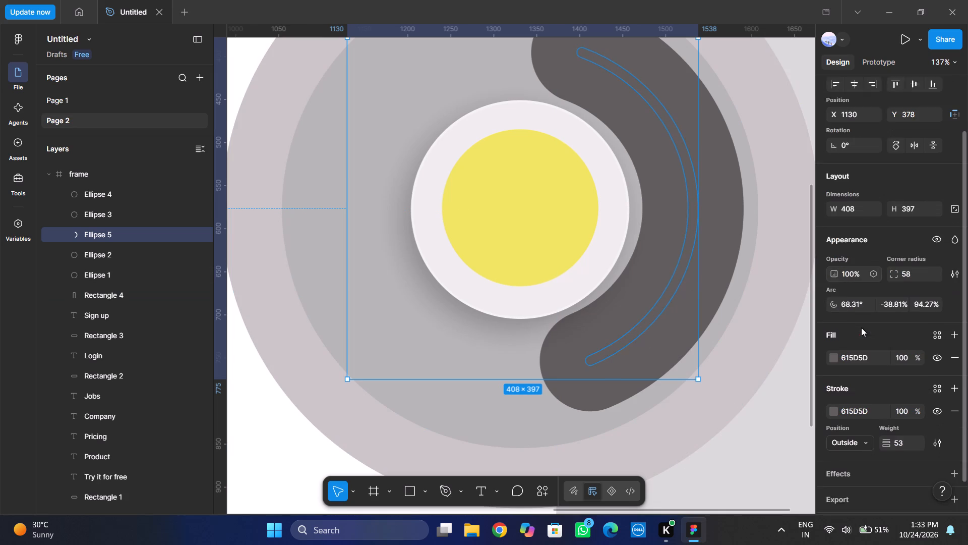
{"action": "scroll", "coordinate": [861, 328], "scroll_direction": "down", "scroll_amount": 2}
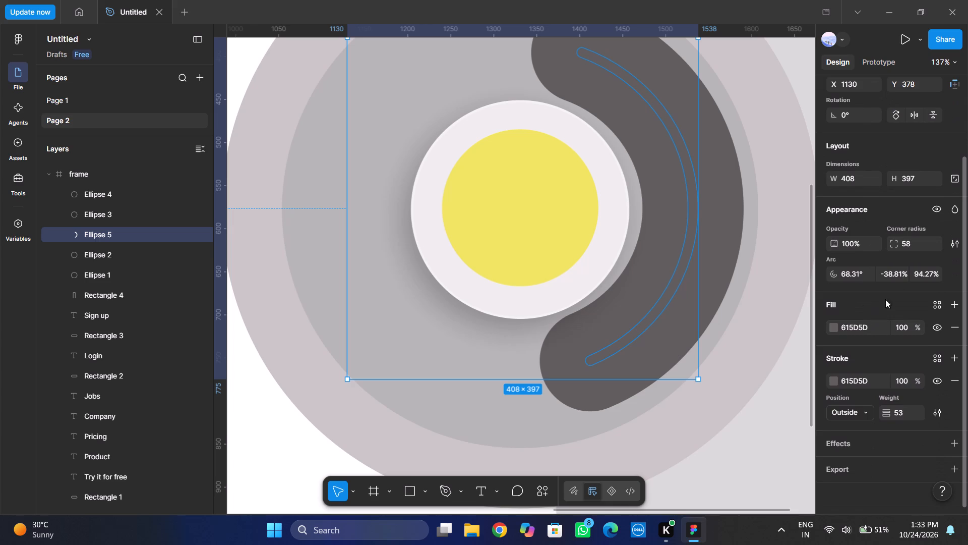
{"action": "left_click", "coordinate": [835, 328]}
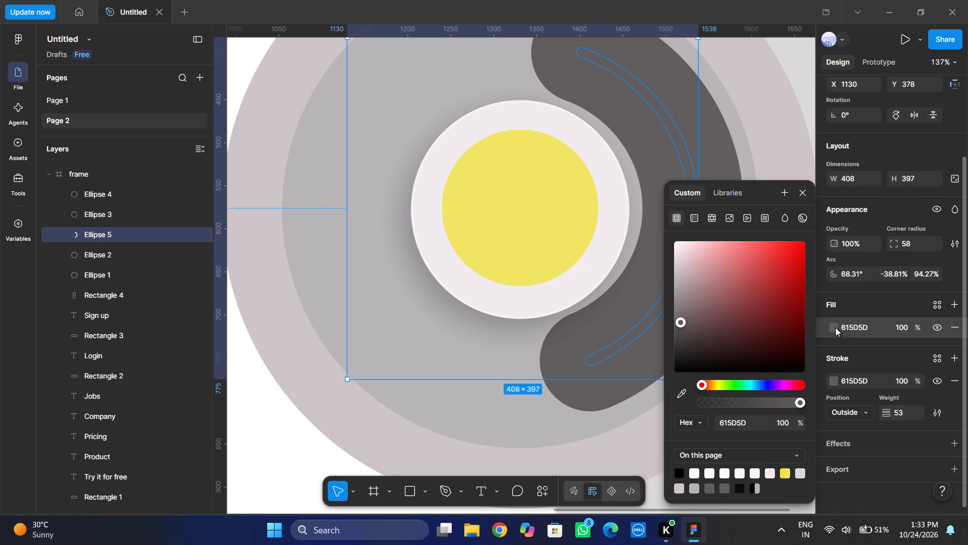
{"action": "left_click", "coordinate": [699, 210]}
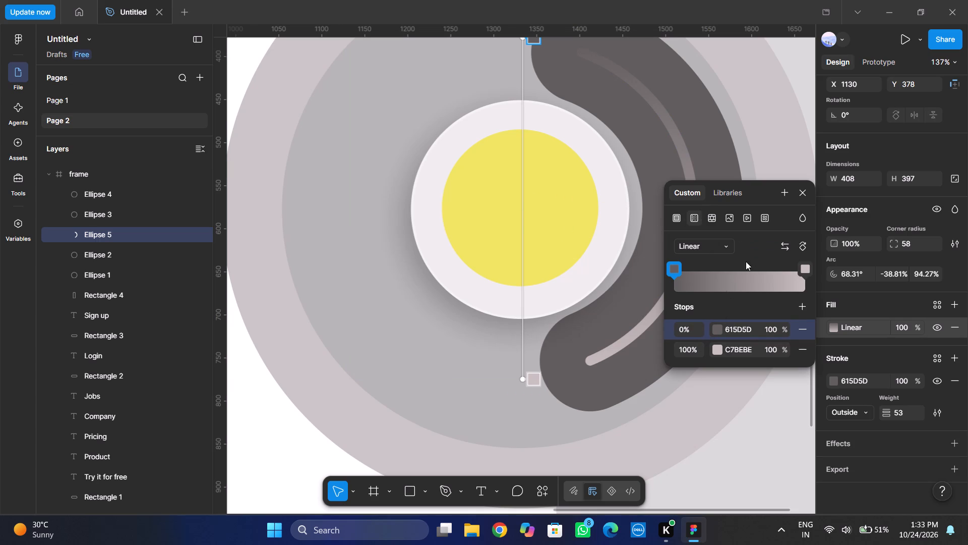
Sample the centre circle's yellow for the arc gradient's 0% stop and lighten it to F0EA9F.
{"action": "left_click", "coordinate": [674, 268]}
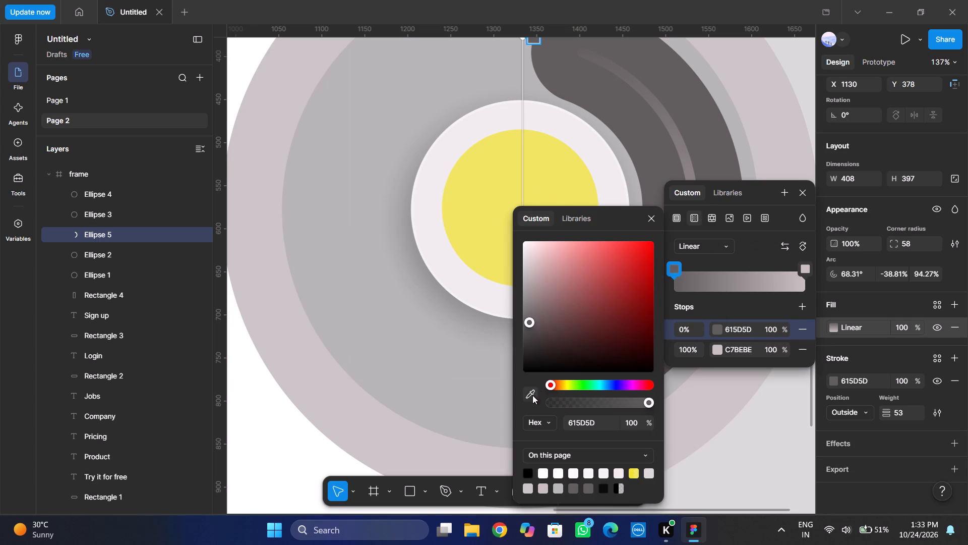
{"action": "left_click", "coordinate": [531, 395]}
{"action": "left_click", "coordinate": [562, 181]}
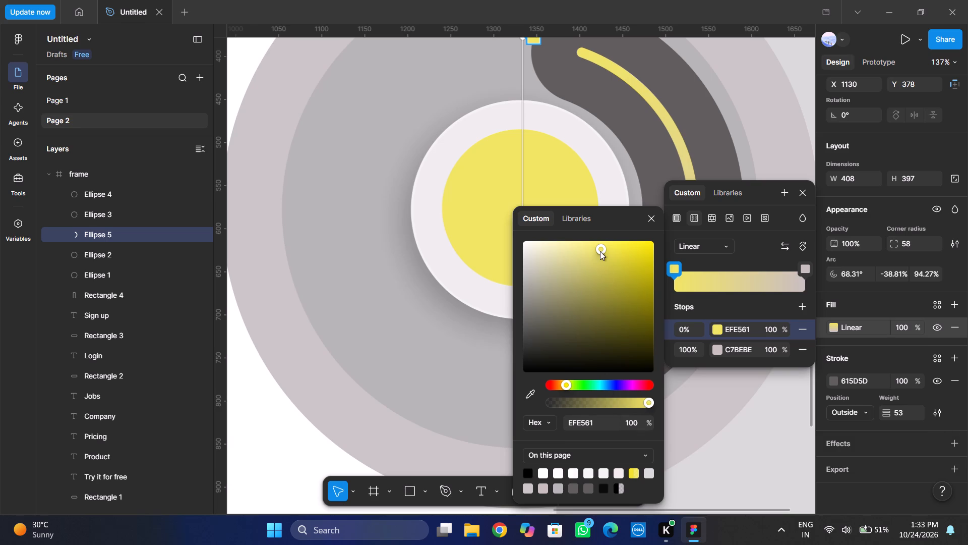
{"action": "left_click_drag", "start_coordinate": [599, 247], "coordinate": [567, 249]}
{"action": "left_click", "coordinate": [567, 249]}
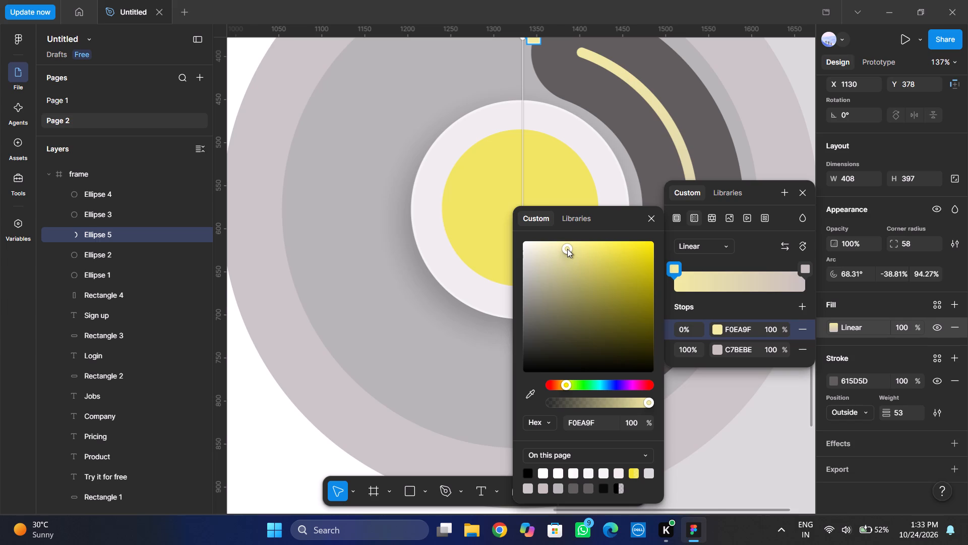
Set the arc gradient's 100% stop to EFE561, sampled from the yellow centre circle, and close the colour settings.
{"action": "left_click", "coordinate": [805, 265]}
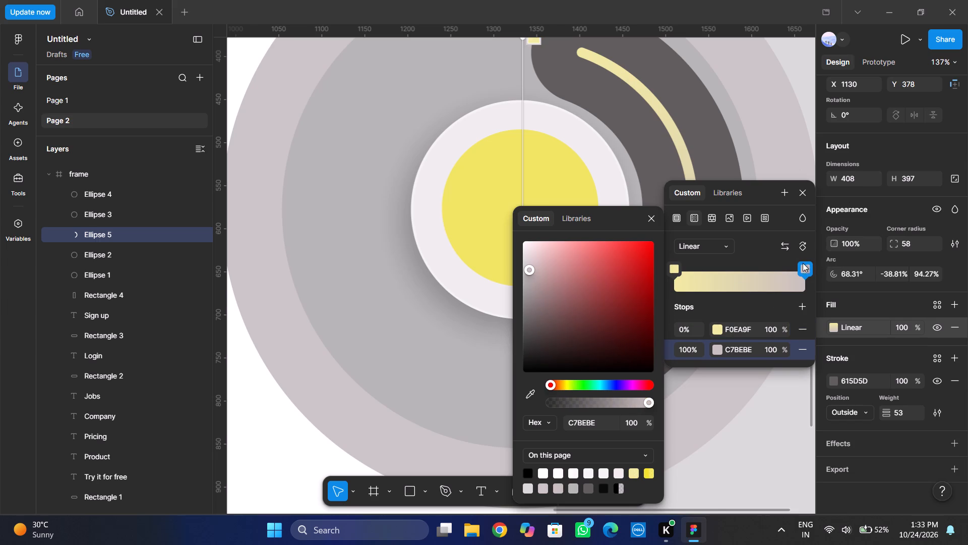
{"action": "left_click", "coordinate": [804, 268]}
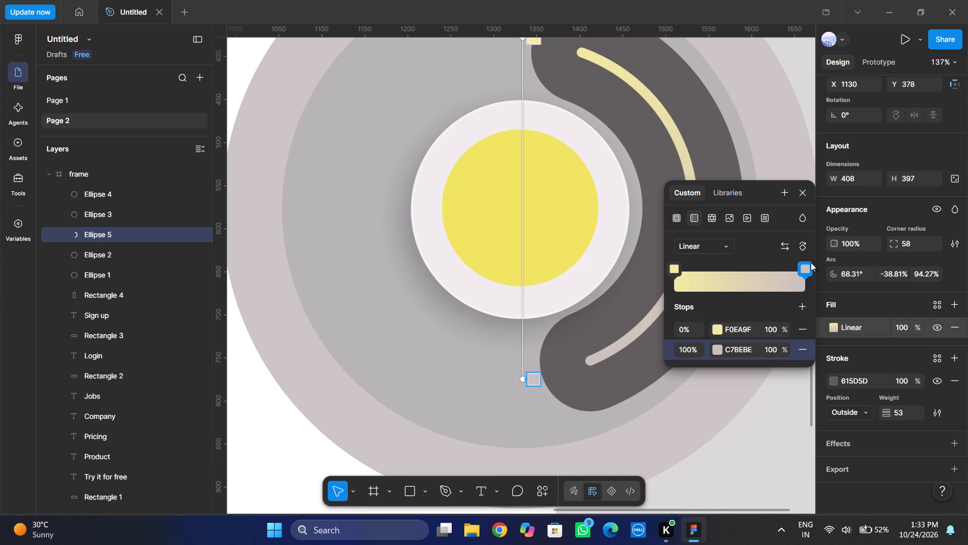
{"action": "left_click", "coordinate": [808, 266]}
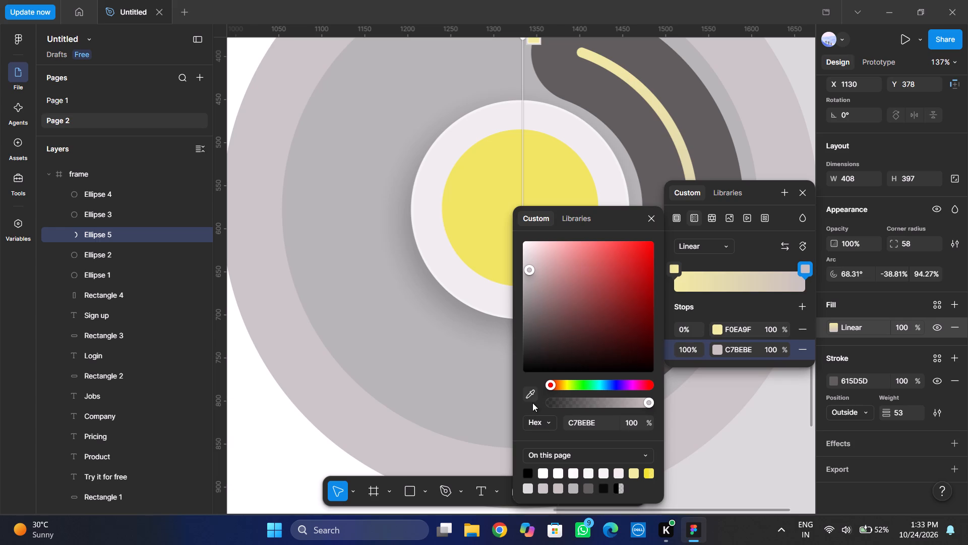
{"action": "left_click", "coordinate": [530, 399]}
{"action": "left_click", "coordinate": [571, 180]}
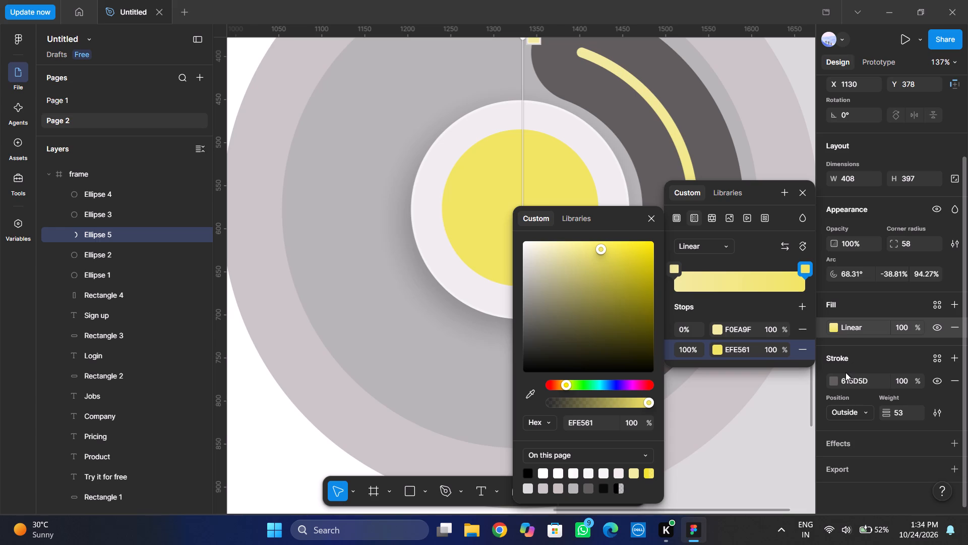
{"action": "left_click", "coordinate": [789, 467]}
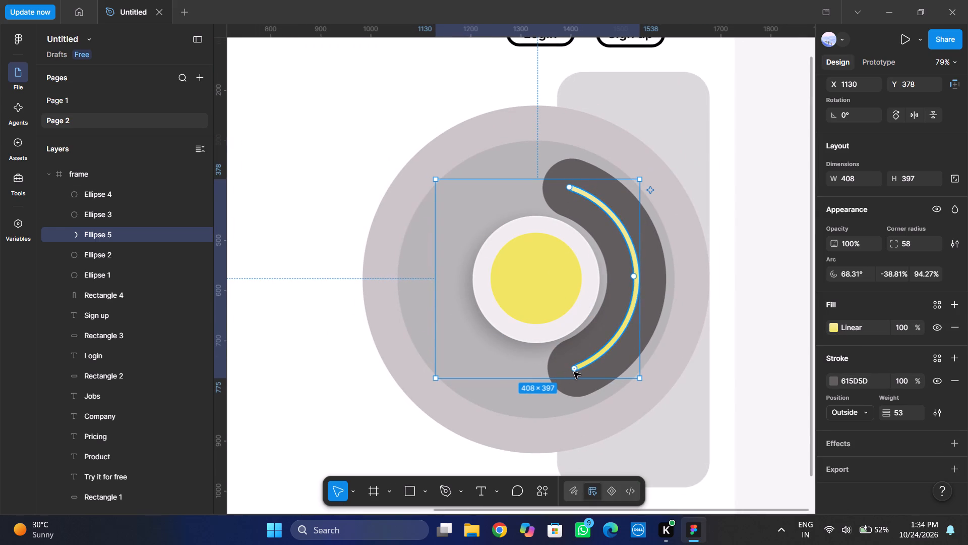
Stretch the arc's fill gradient vertically beyond both arc ends, from about Y 170 down to about Y 1000.
{"action": "left_click", "coordinate": [868, 328]}
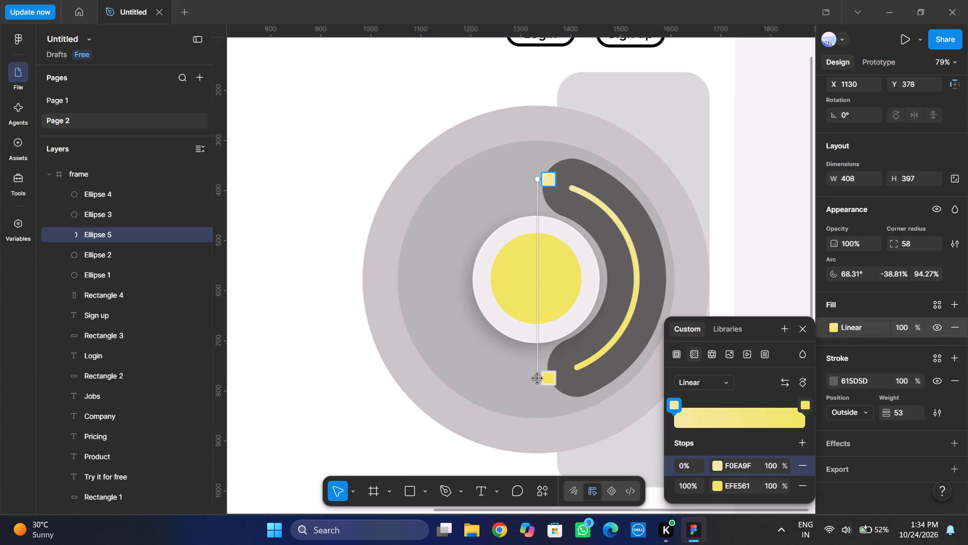
{"action": "left_click_drag", "start_coordinate": [537, 378], "coordinate": [538, 491]}
{"action": "scroll", "coordinate": [572, 437], "scroll_direction": "down", "scroll_amount": 1}
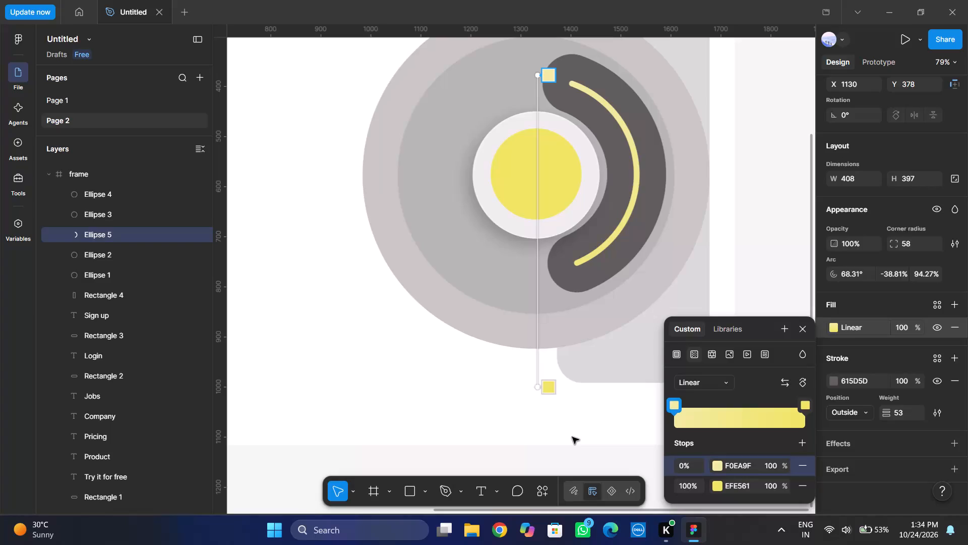
{"action": "scroll", "coordinate": [574, 354], "scroll_direction": "up", "scroll_amount": 1}
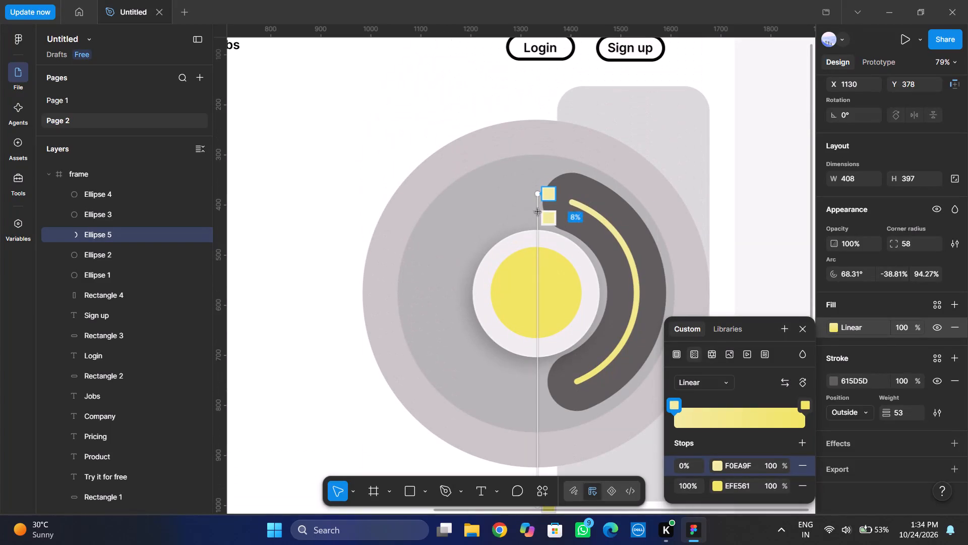
{"action": "left_click_drag", "start_coordinate": [539, 193], "coordinate": [541, 89]}
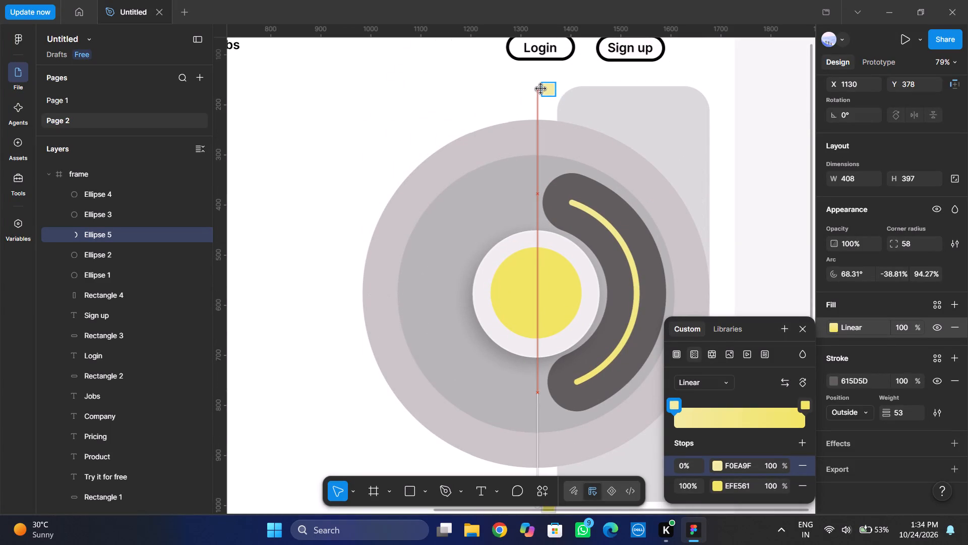
{"action": "left_click_drag", "start_coordinate": [541, 89], "coordinate": [540, 89]}
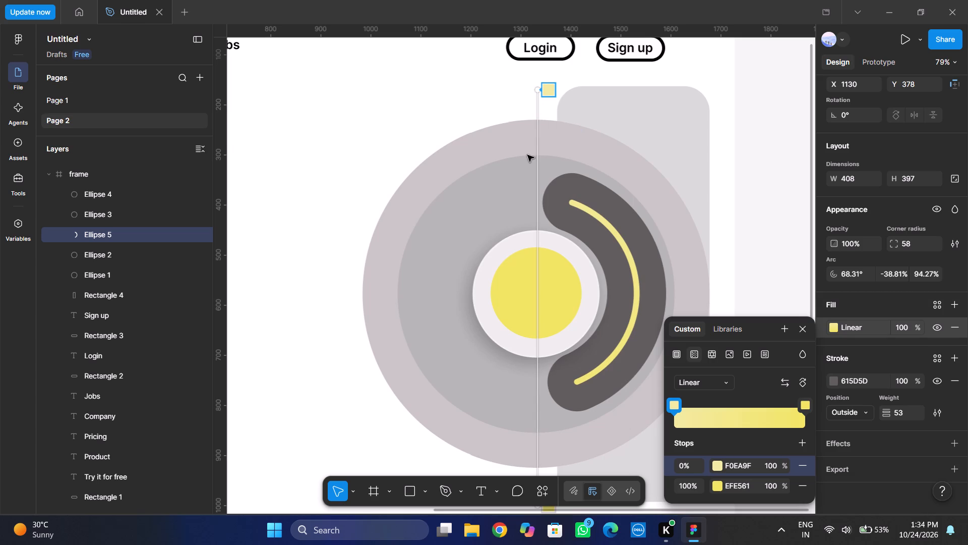
{"action": "left_click", "coordinate": [802, 328]}
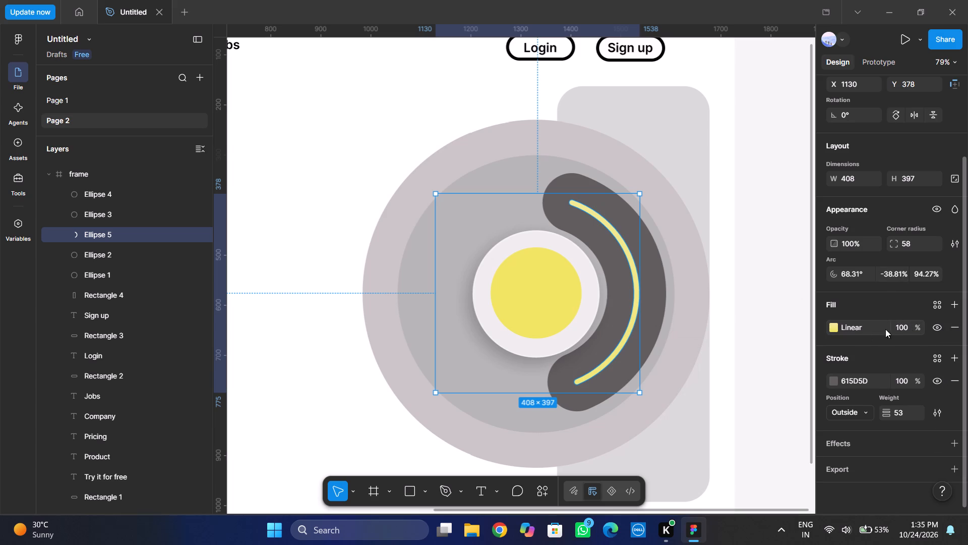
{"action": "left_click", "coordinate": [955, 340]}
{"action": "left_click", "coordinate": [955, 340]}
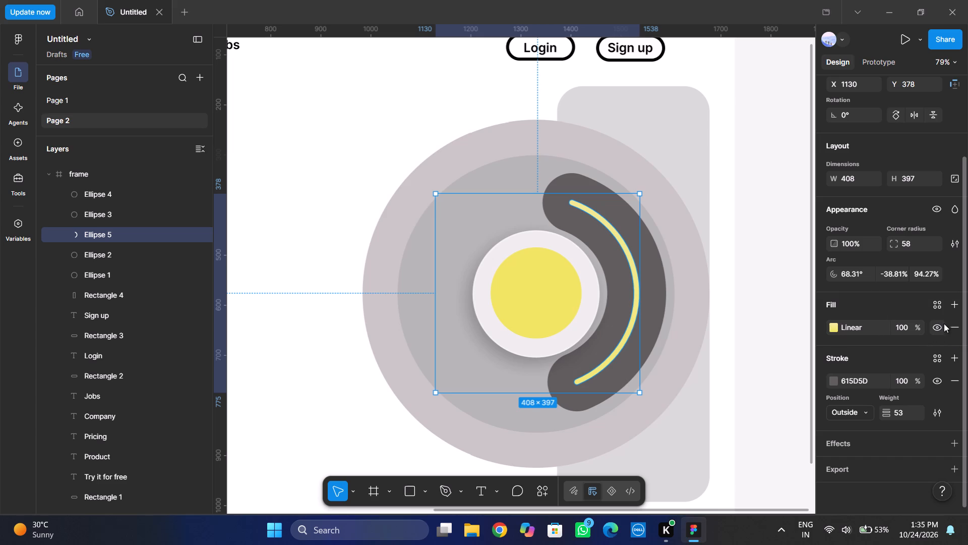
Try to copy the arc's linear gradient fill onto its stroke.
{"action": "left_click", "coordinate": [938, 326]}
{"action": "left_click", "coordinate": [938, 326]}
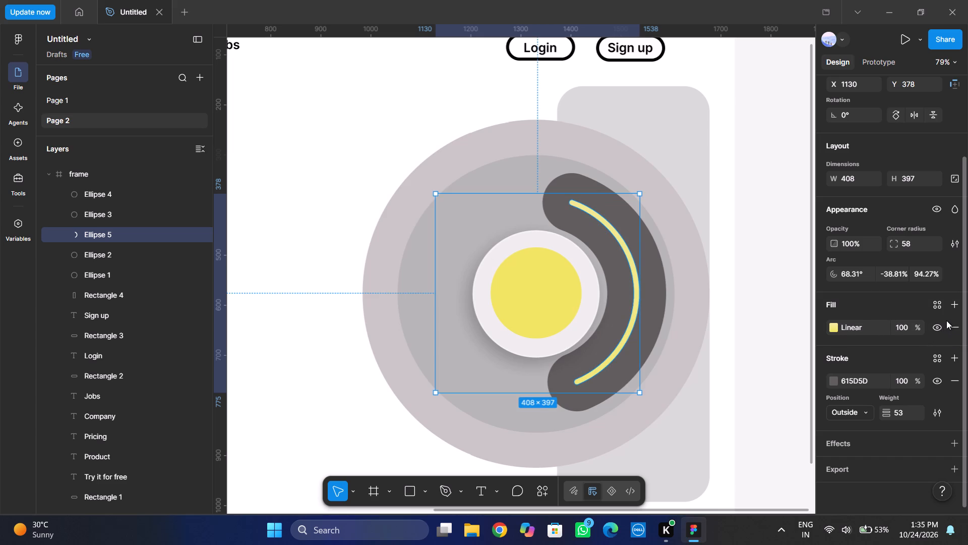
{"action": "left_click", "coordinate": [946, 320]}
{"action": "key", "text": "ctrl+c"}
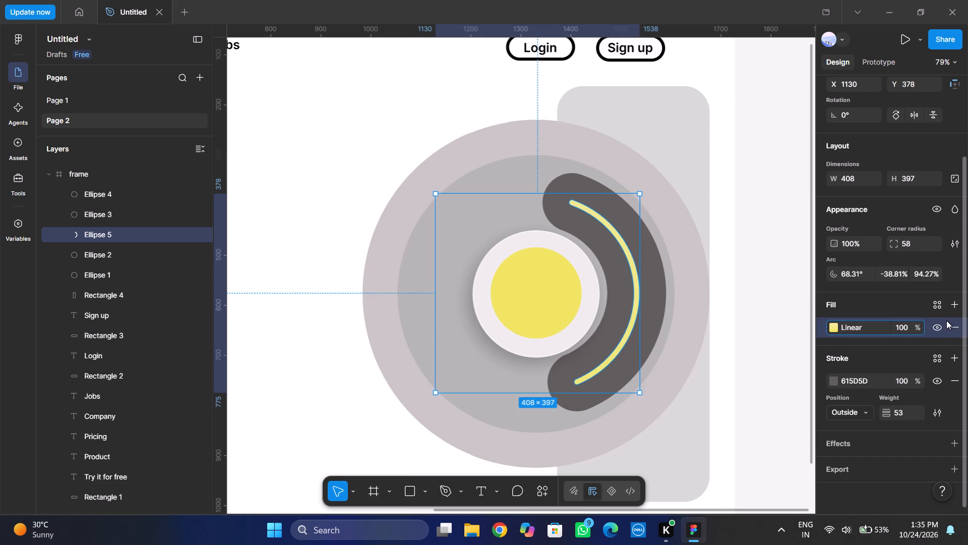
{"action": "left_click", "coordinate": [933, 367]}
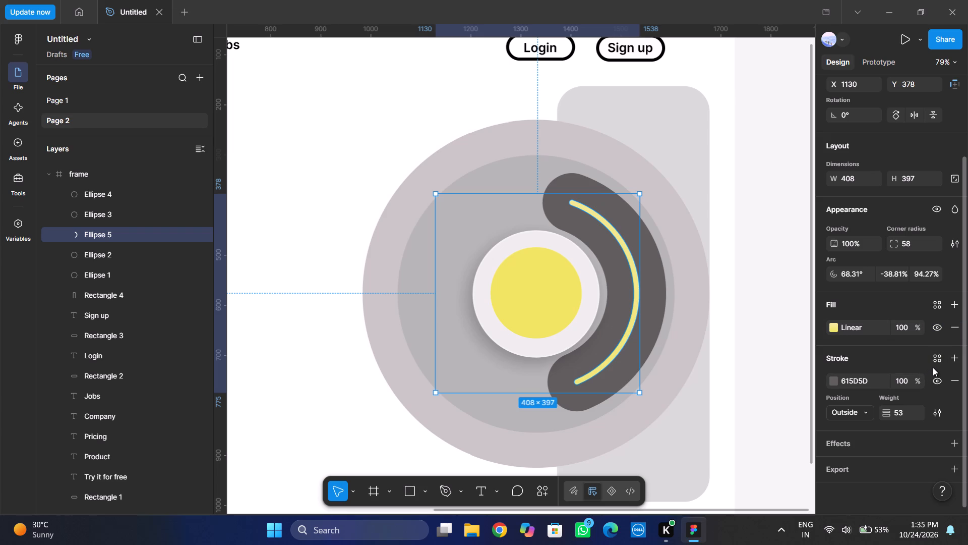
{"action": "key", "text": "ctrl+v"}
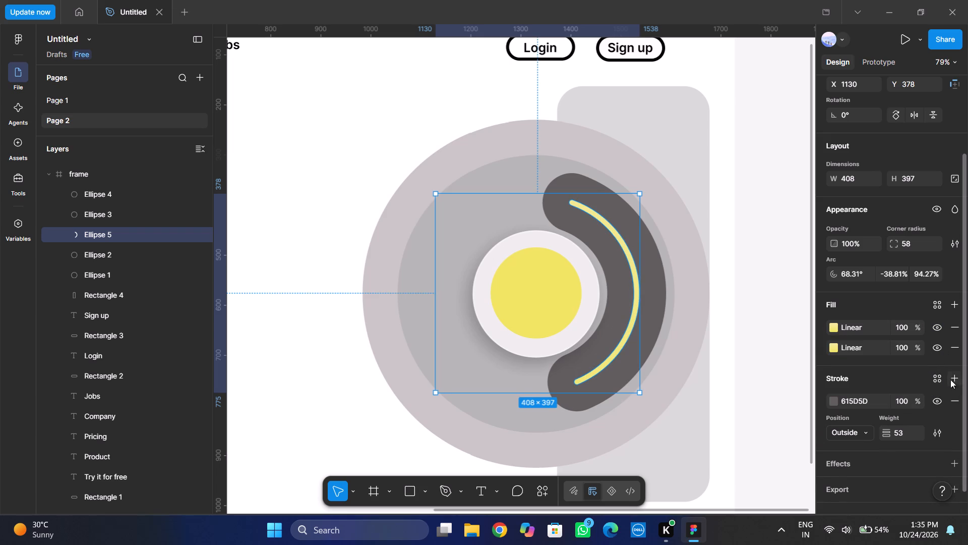
Copy the arc's linear gradient fill and paste it into its stroke, above the solid 615D5D colour.
{"action": "left_click", "coordinate": [946, 338]}
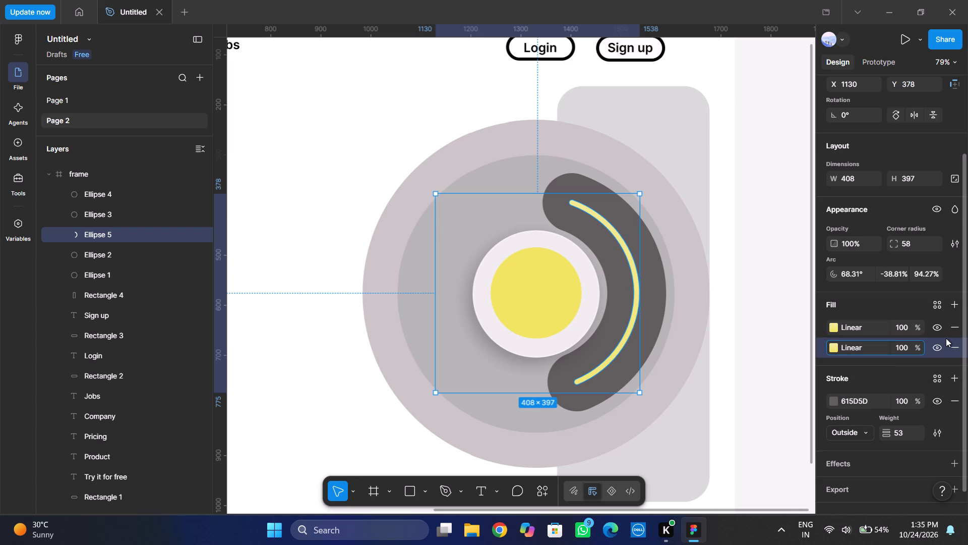
{"action": "key", "text": "ctrl+c"}
{"action": "left_click", "coordinate": [942, 387]}
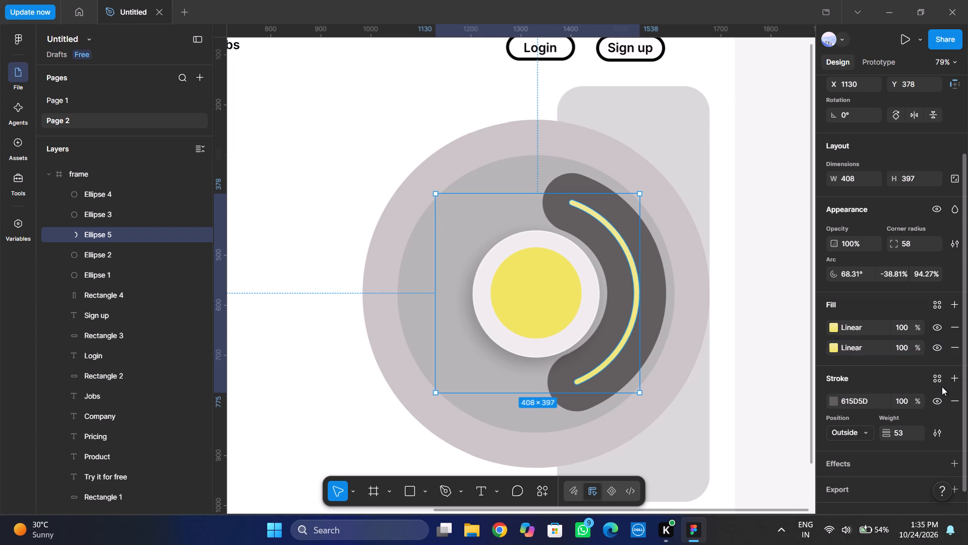
{"action": "left_click", "coordinate": [942, 387]}
{"action": "left_click", "coordinate": [943, 389]}
{"action": "left_click", "coordinate": [943, 389]}
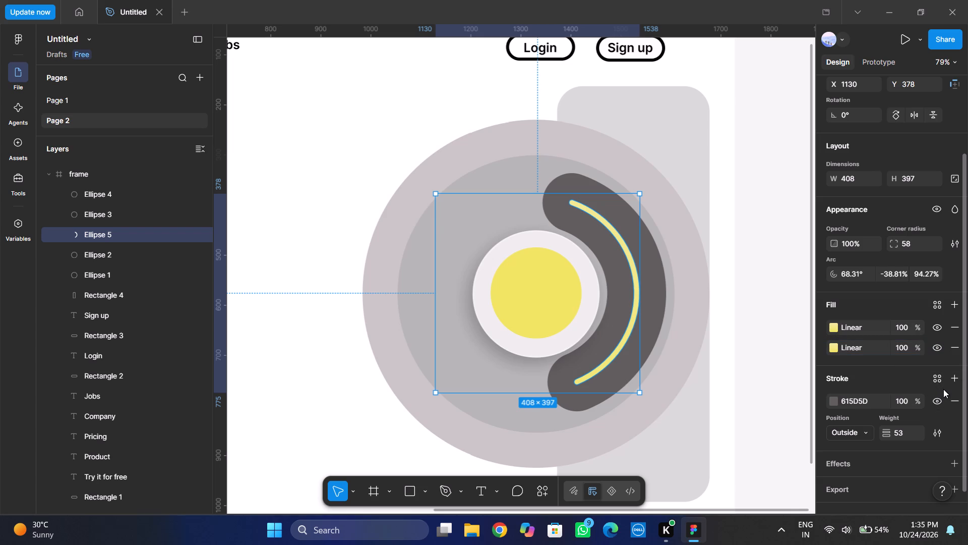
{"action": "left_click", "coordinate": [943, 394]}
{"action": "left_click", "coordinate": [945, 394]}
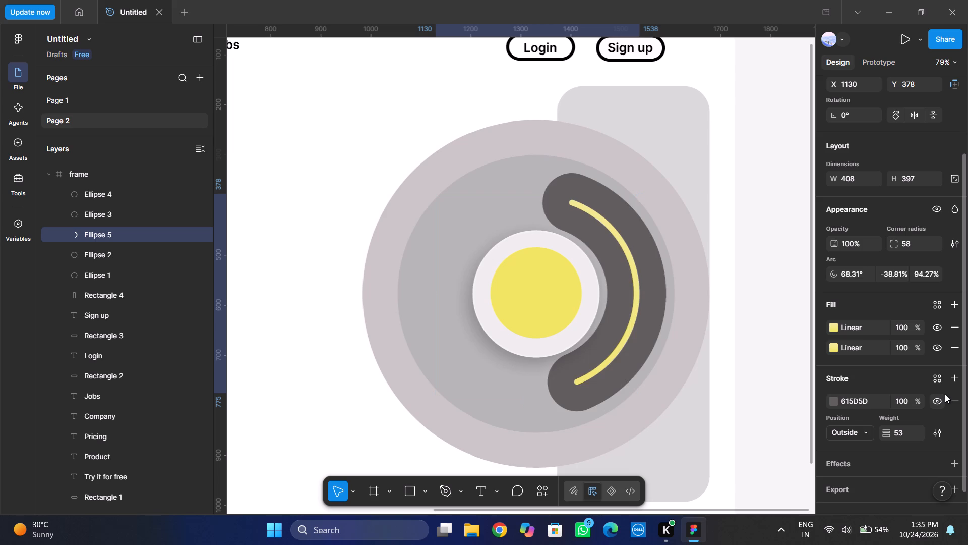
{"action": "left_click", "coordinate": [949, 395]}
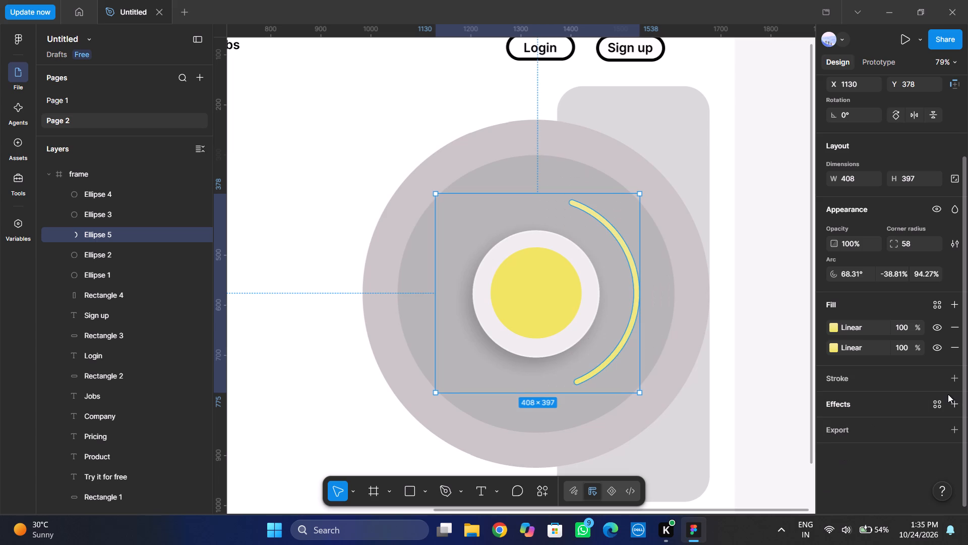
{"action": "key", "text": "ctrl+z"}
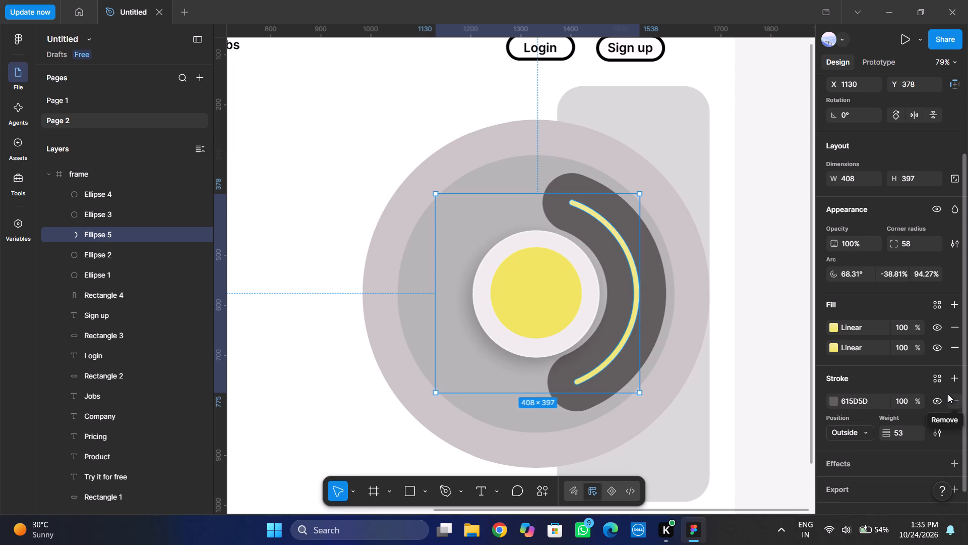
{"action": "left_click", "coordinate": [944, 391]}
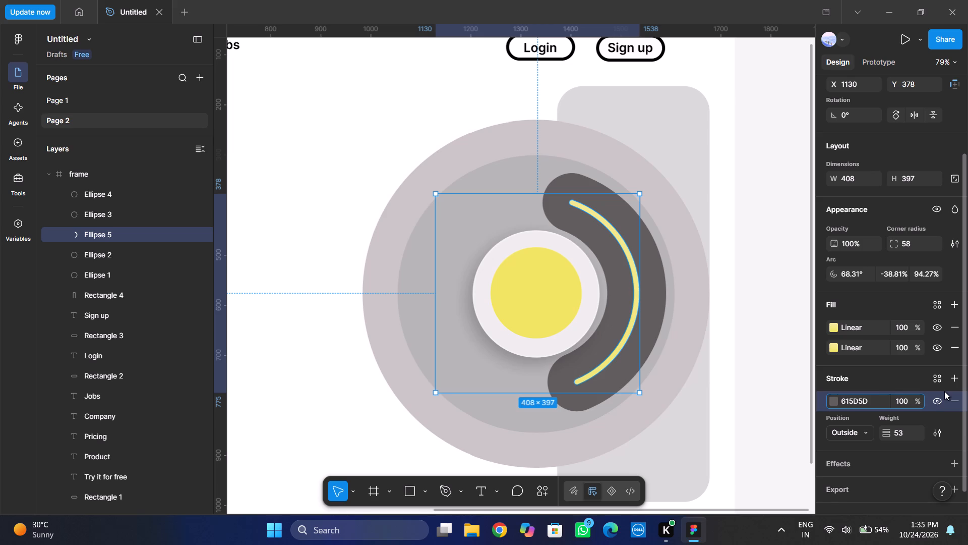
{"action": "key", "text": "ctrl+v"}
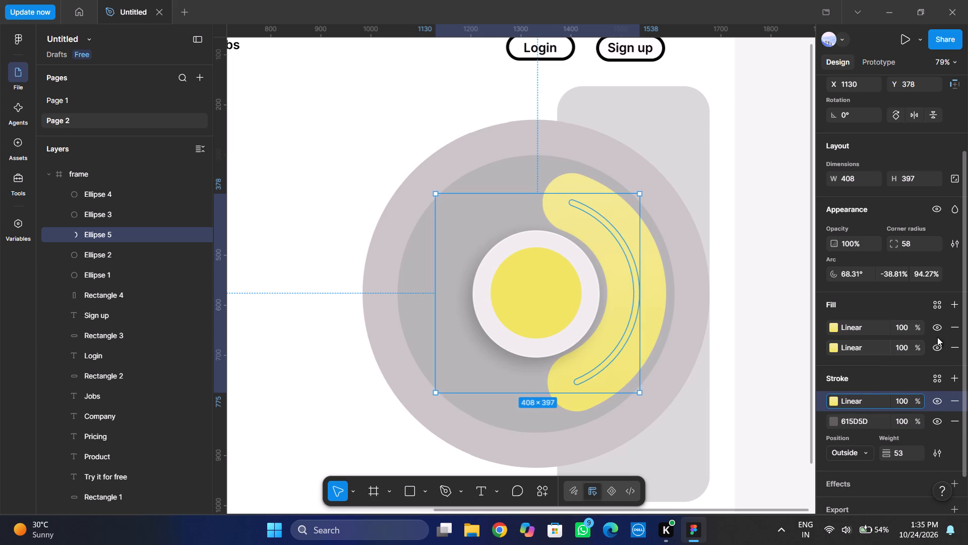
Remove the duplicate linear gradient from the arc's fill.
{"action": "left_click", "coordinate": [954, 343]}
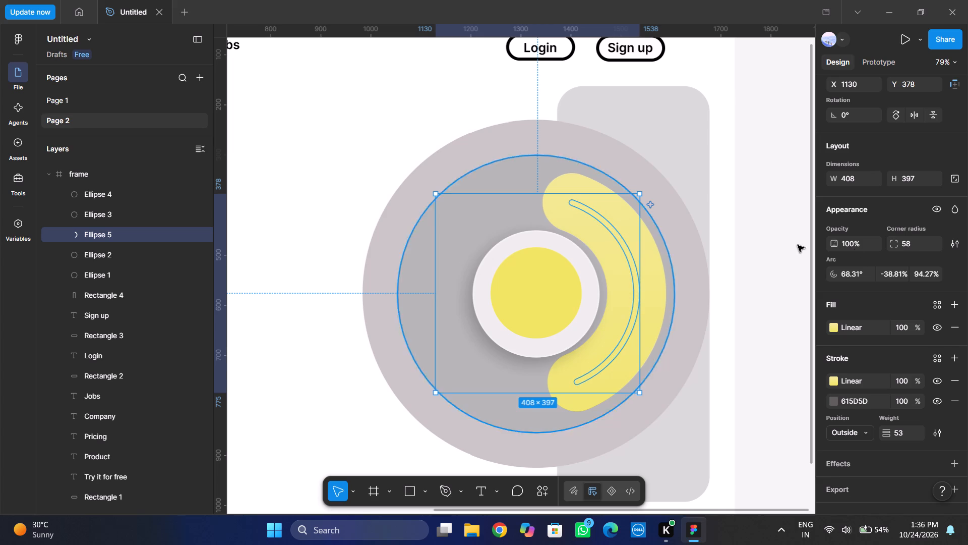
Lighten the 0% stop of the arc's fill gradient to F9F7DB and close the colour settings.
{"action": "left_click", "coordinate": [859, 332]}
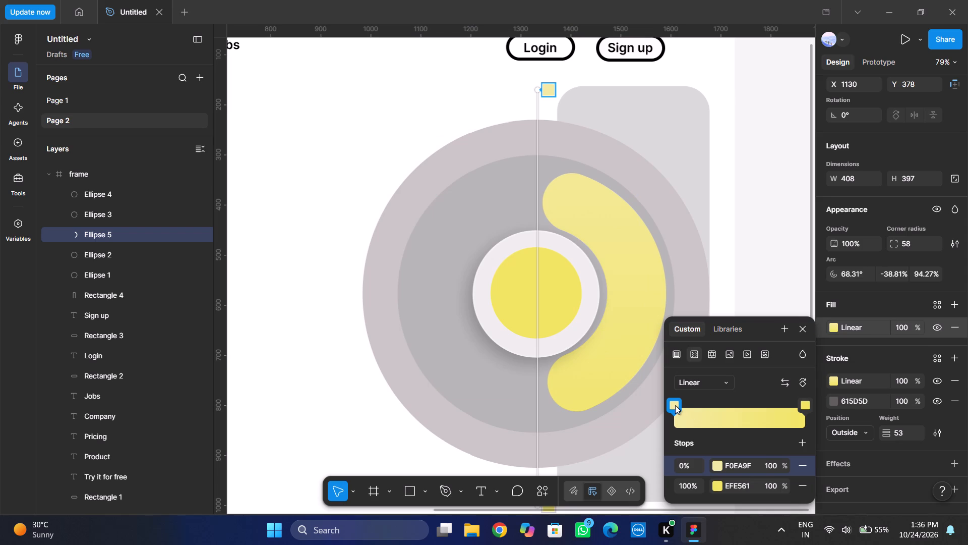
{"action": "left_click", "coordinate": [675, 405]}
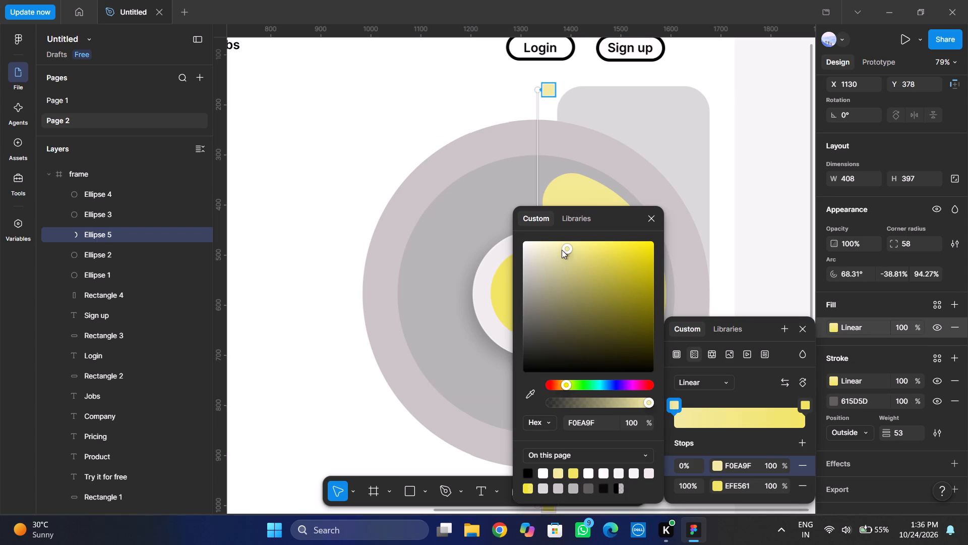
{"action": "left_click_drag", "start_coordinate": [562, 250], "coordinate": [541, 245]}
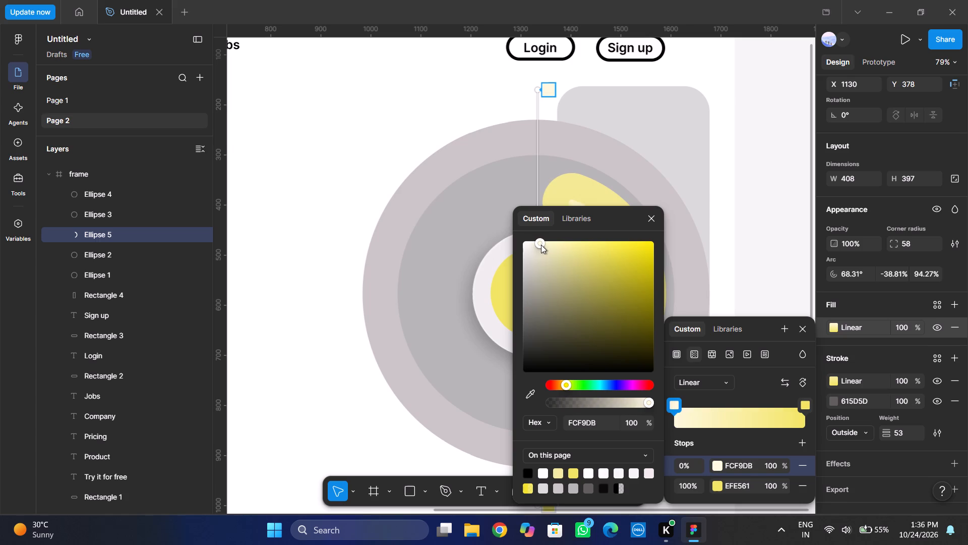
{"action": "left_click_drag", "start_coordinate": [541, 245], "coordinate": [538, 244]}
{"action": "left_click", "coordinate": [766, 225]}
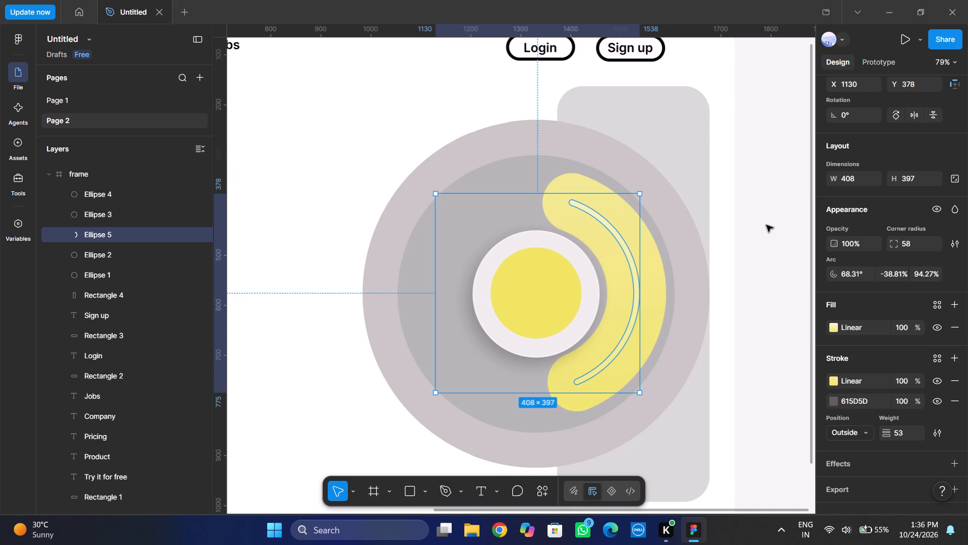
{"action": "left_click", "coordinate": [766, 225]}
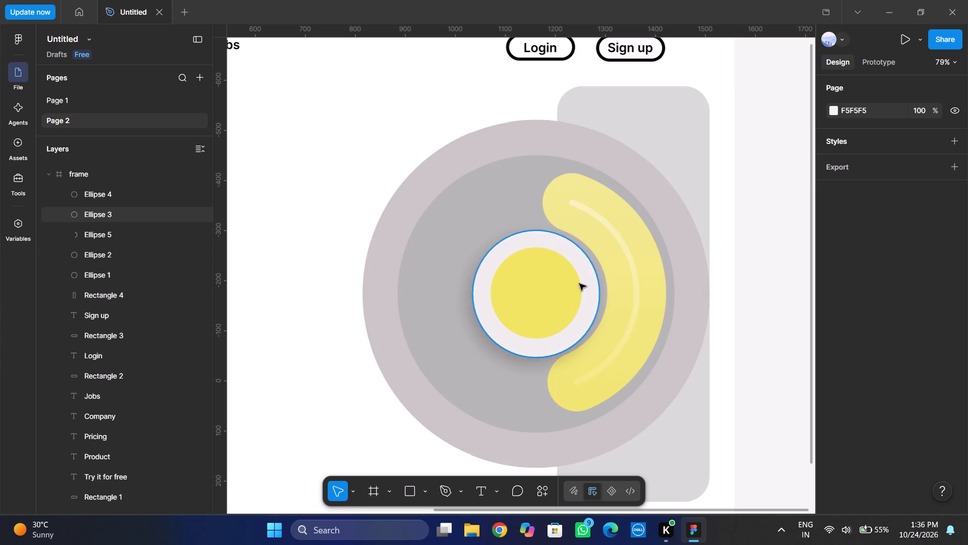
Move the start of the arc's fill gradient down to about Y 305, keeping the gradient vertical.
{"action": "left_click", "coordinate": [632, 270]}
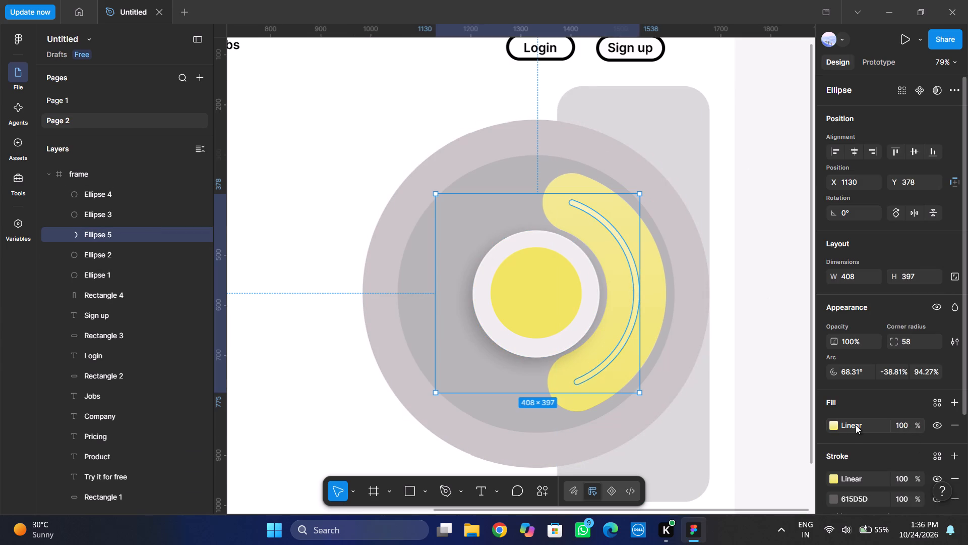
{"action": "left_click", "coordinate": [854, 423]}
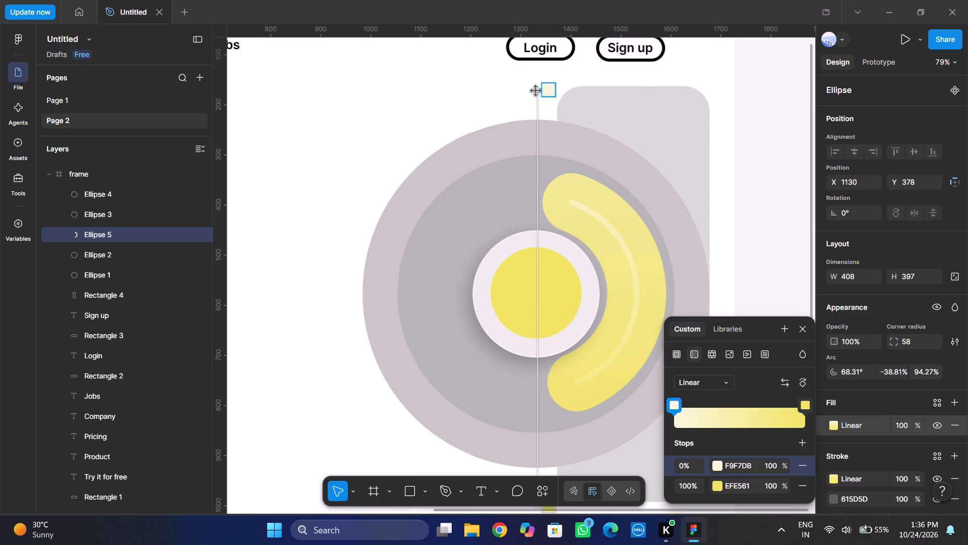
{"action": "left_click_drag", "start_coordinate": [536, 91], "coordinate": [536, 161]}
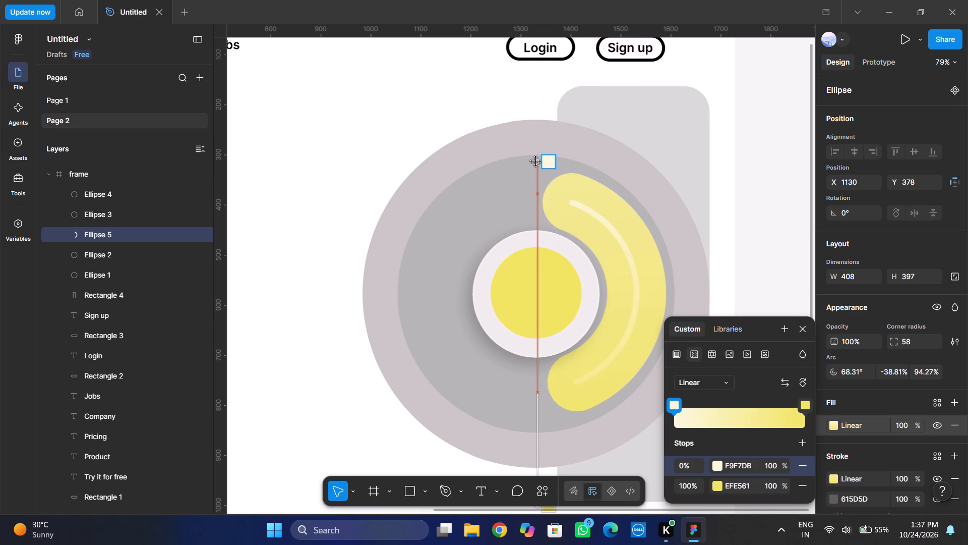
{"action": "left_click_drag", "start_coordinate": [536, 161], "coordinate": [538, 159]}
{"action": "left_click_drag", "start_coordinate": [538, 159], "coordinate": [540, 156]}
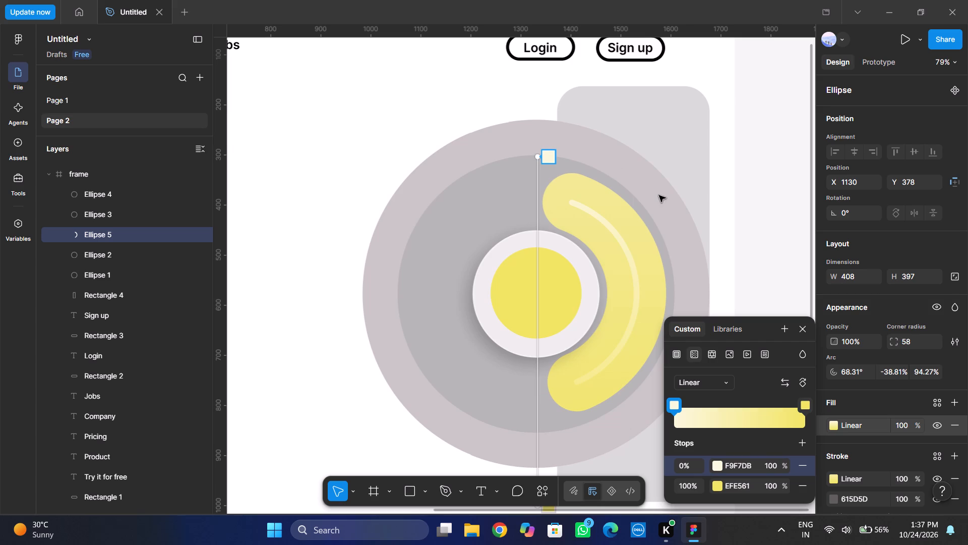
{"action": "left_click", "coordinate": [598, 228]}
{"action": "left_click", "coordinate": [598, 228]}
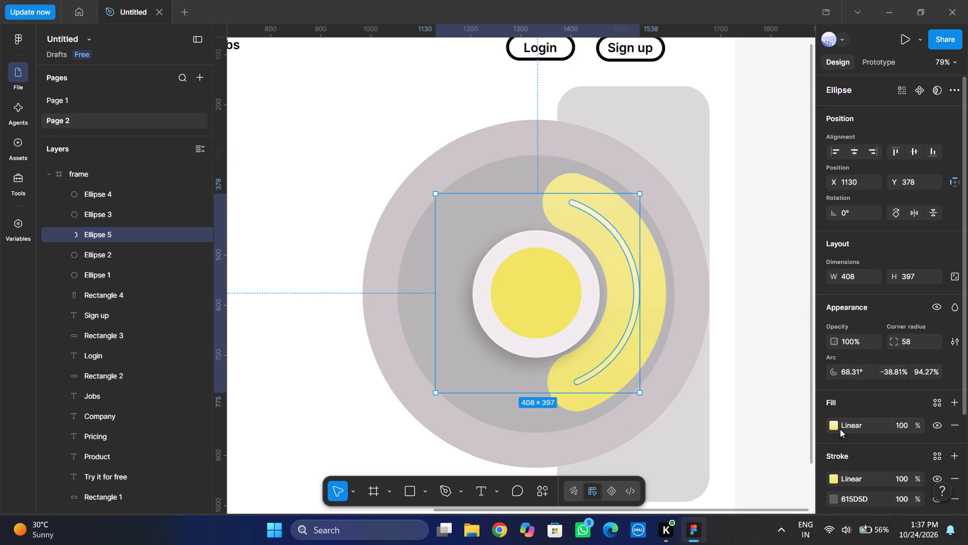
Move the start of the arc's stroke gradient down to about X 1340, Y 365, and close its settings.
{"action": "left_click", "coordinate": [850, 473]}
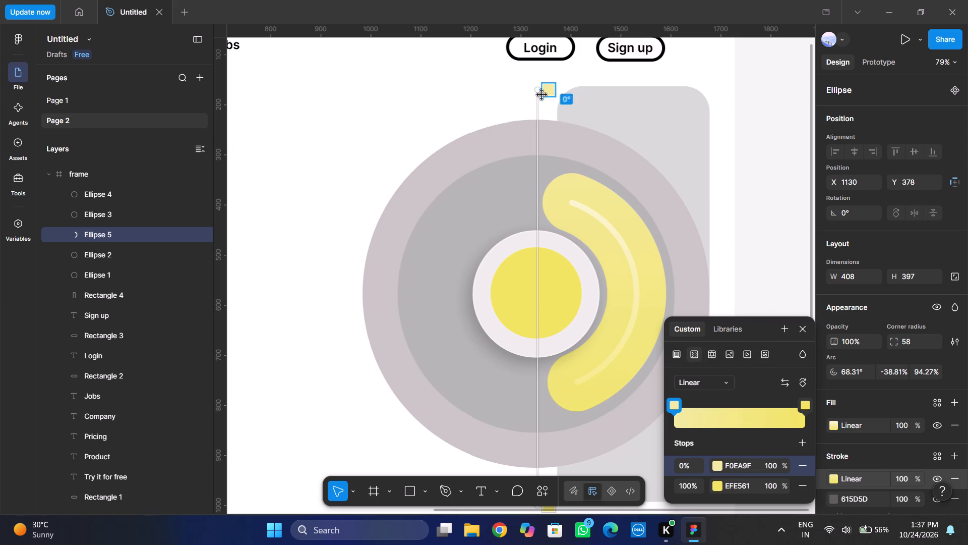
{"action": "left_click_drag", "start_coordinate": [539, 92], "coordinate": [538, 178]}
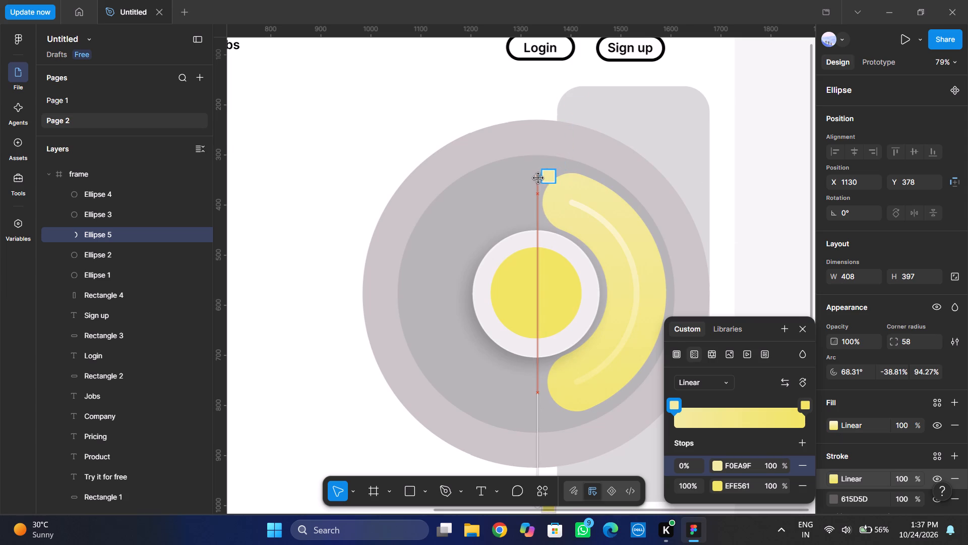
{"action": "left_click_drag", "start_coordinate": [538, 178], "coordinate": [538, 192]}
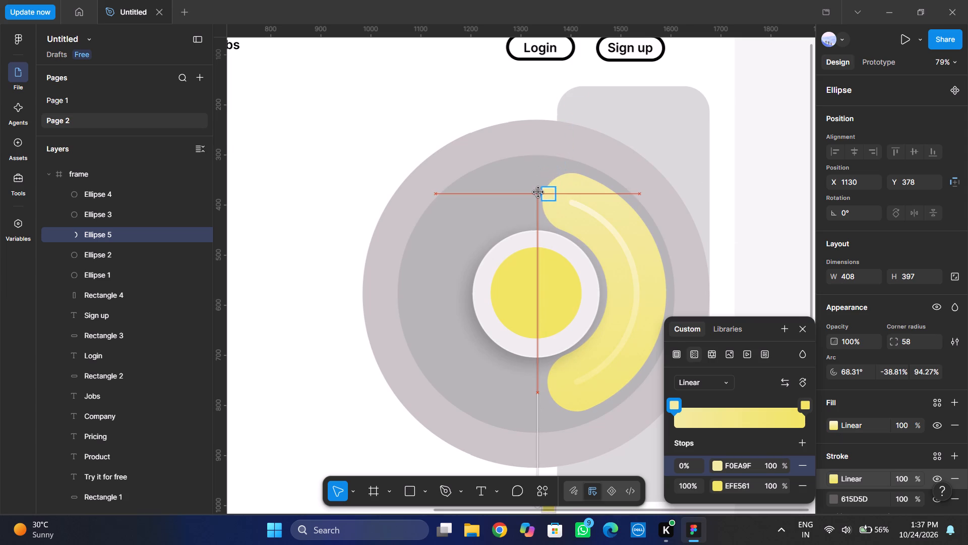
{"action": "left_click_drag", "start_coordinate": [538, 192], "coordinate": [541, 186]}
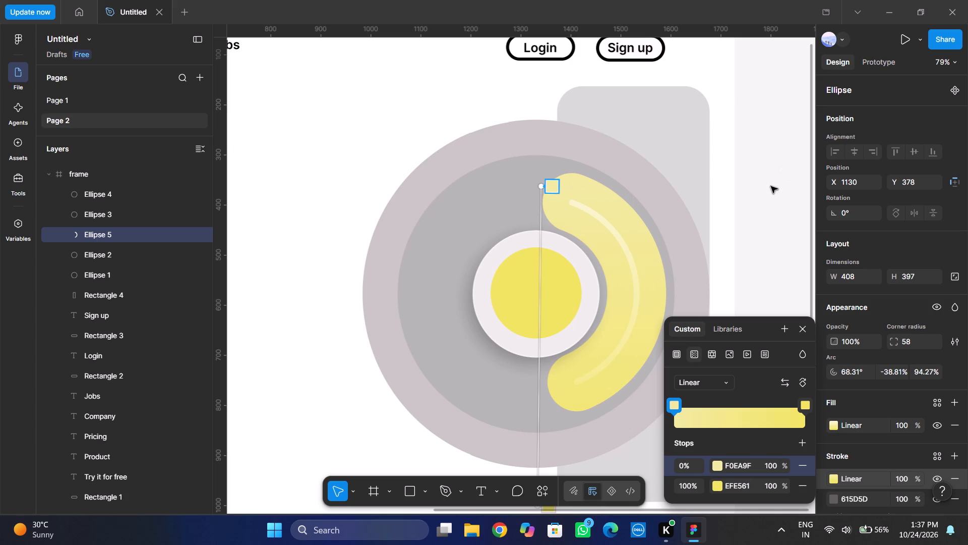
{"action": "left_click", "coordinate": [558, 289]}
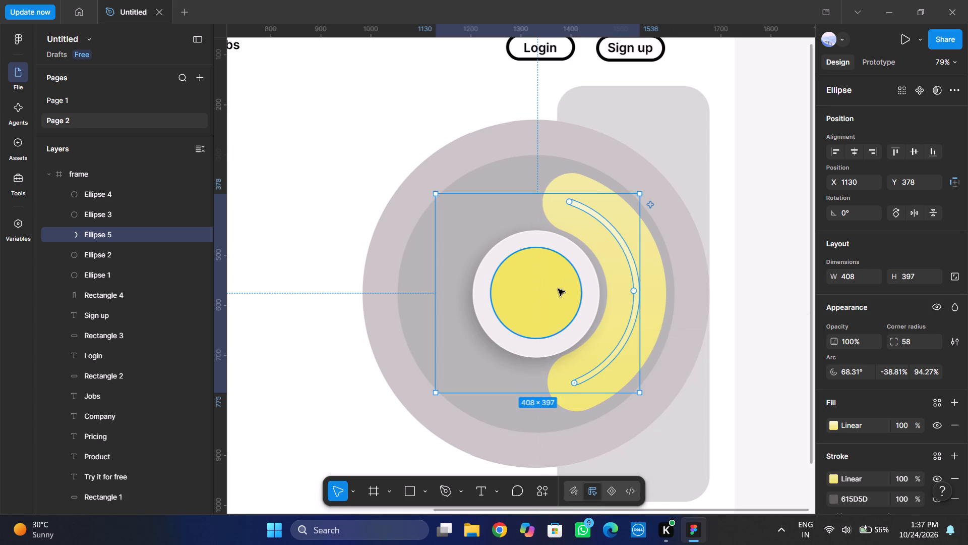
{"action": "left_click", "coordinate": [558, 289]}
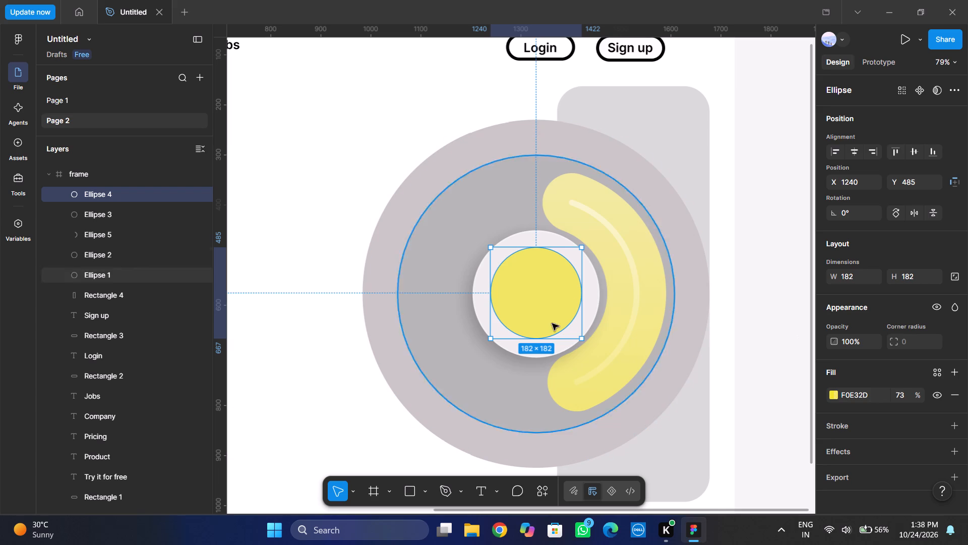
{"action": "left_click", "coordinate": [784, 424]}
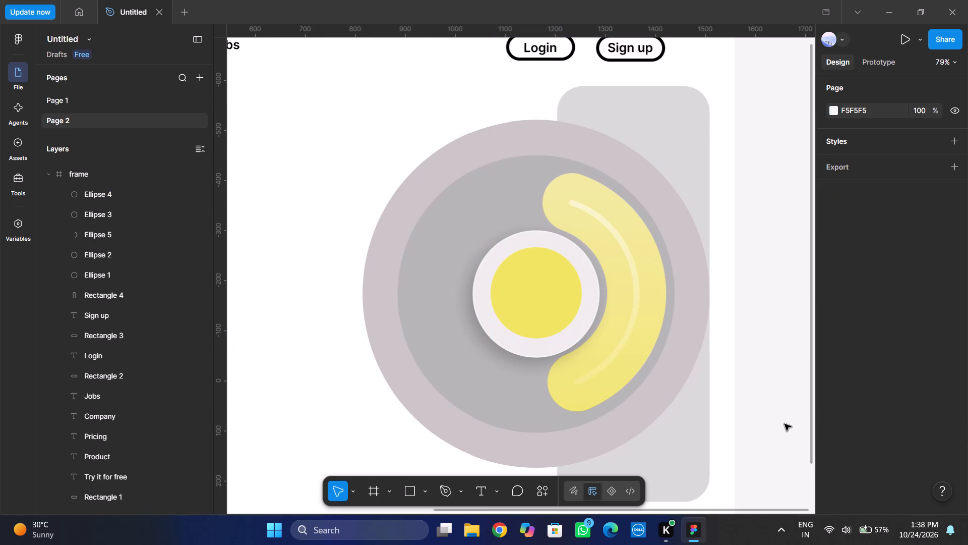
Lighten the 0% stop of the arc's stroke gradient to FFFBC8 and close the colour settings.
{"action": "left_click", "coordinate": [639, 249]}
{"action": "left_click", "coordinate": [658, 259]}
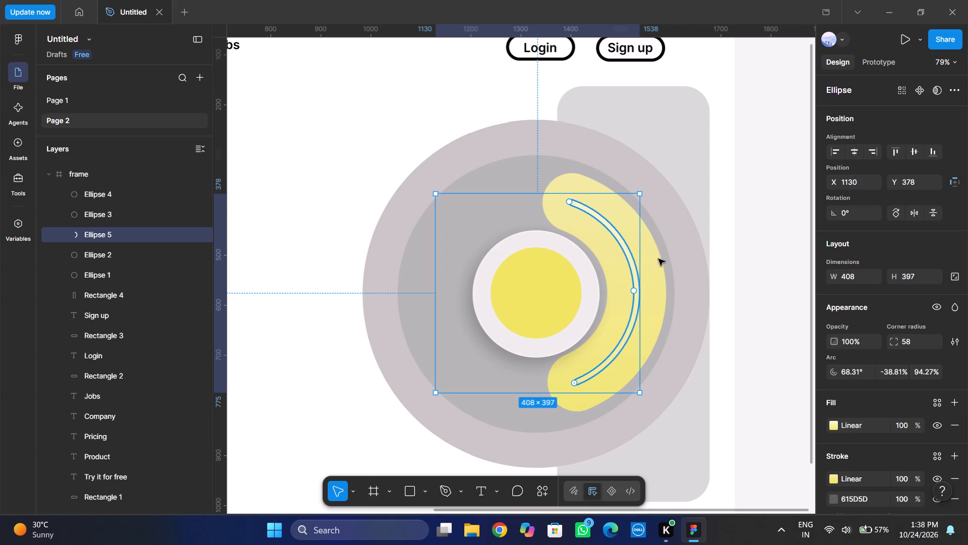
{"action": "left_click", "coordinate": [654, 266]}
{"action": "left_click", "coordinate": [654, 266]}
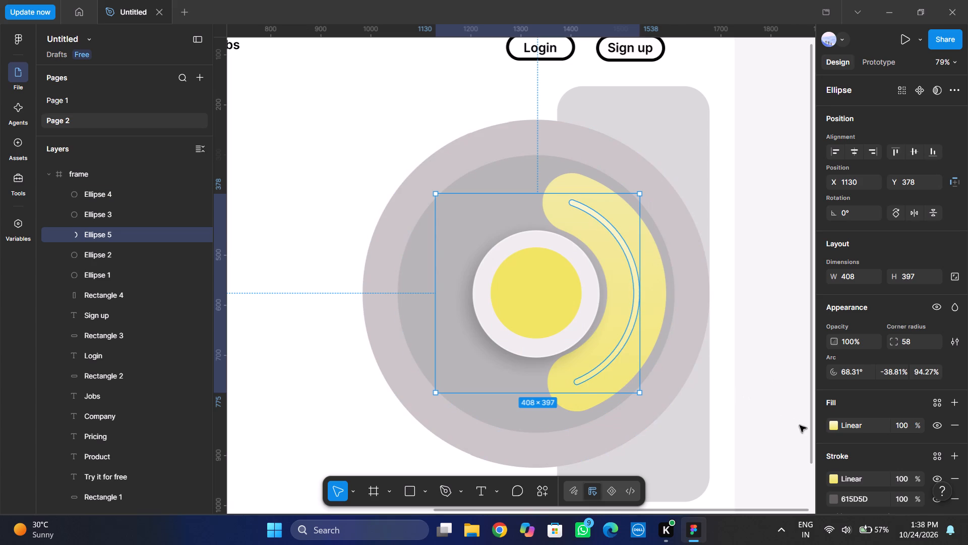
{"action": "left_click", "coordinate": [851, 474]}
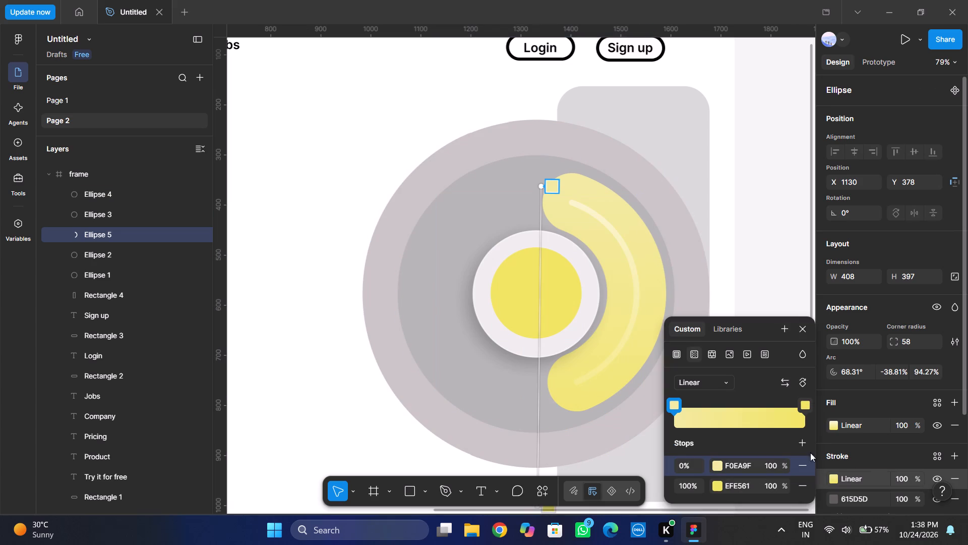
{"action": "left_click", "coordinate": [673, 403]}
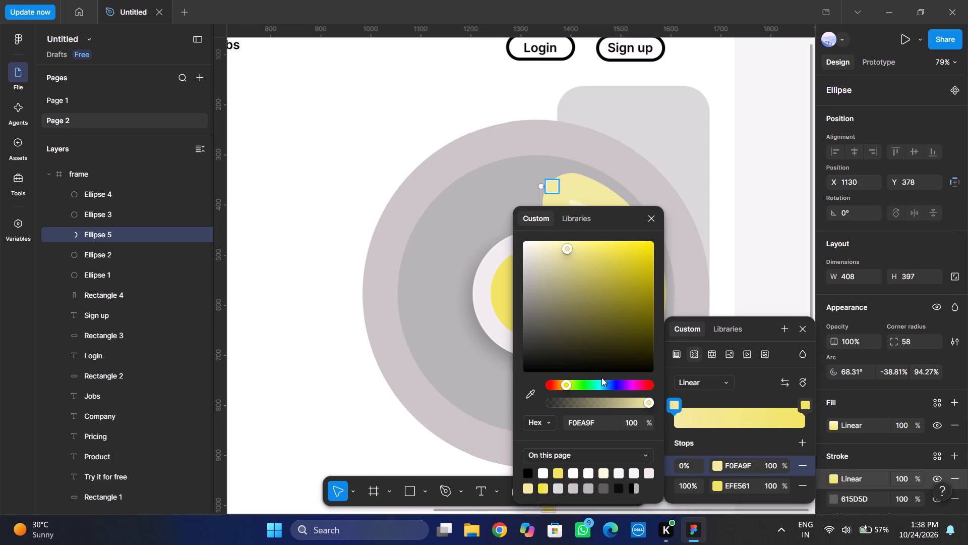
{"action": "left_click_drag", "start_coordinate": [569, 250], "coordinate": [541, 241]}
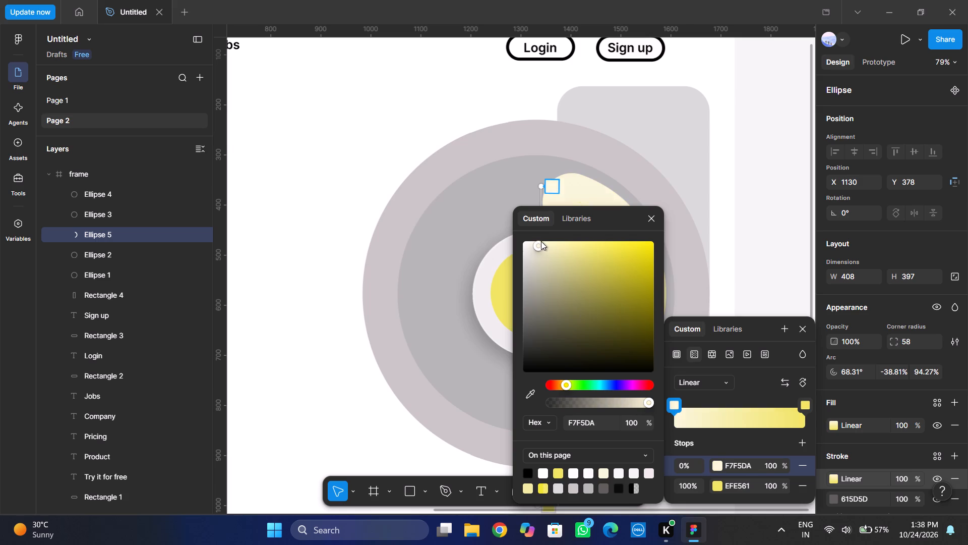
{"action": "left_click_drag", "start_coordinate": [541, 241], "coordinate": [552, 238]}
{"action": "left_click", "coordinate": [774, 179]}
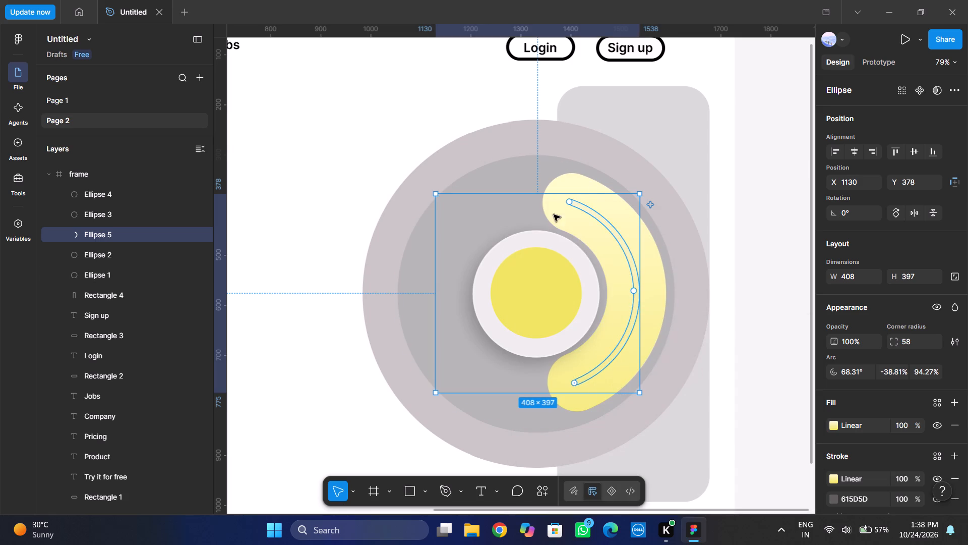
Move the start of the arc's stroke gradient down to about X 1335, Y 430, keeping the gradient vertical.
{"action": "left_click", "coordinate": [848, 475]}
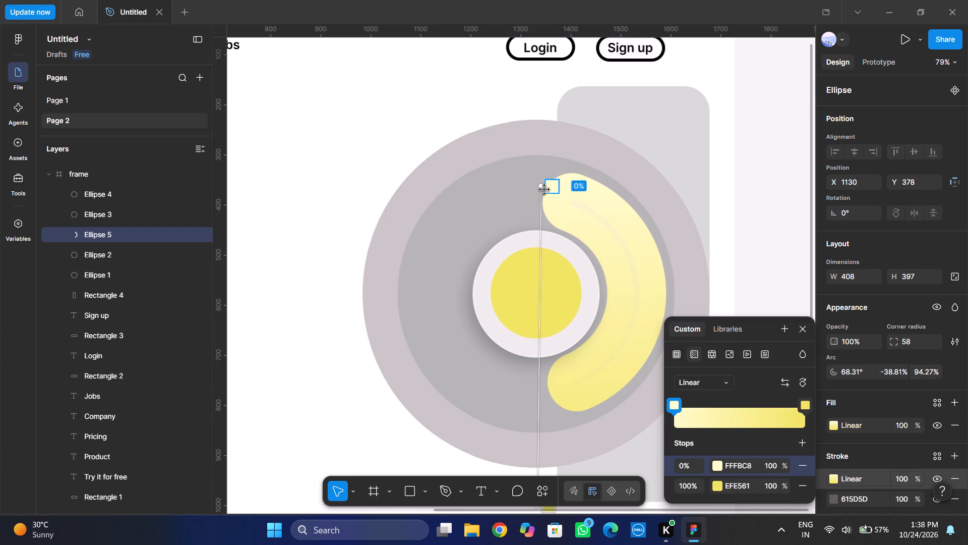
{"action": "left_click_drag", "start_coordinate": [543, 187], "coordinate": [569, 297]}
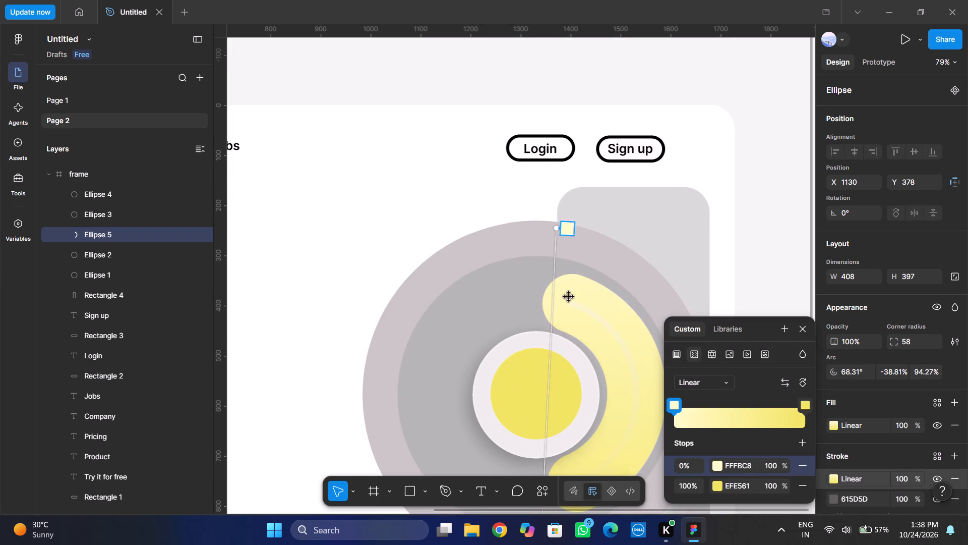
{"action": "left_click_drag", "start_coordinate": [569, 297], "coordinate": [539, 320]}
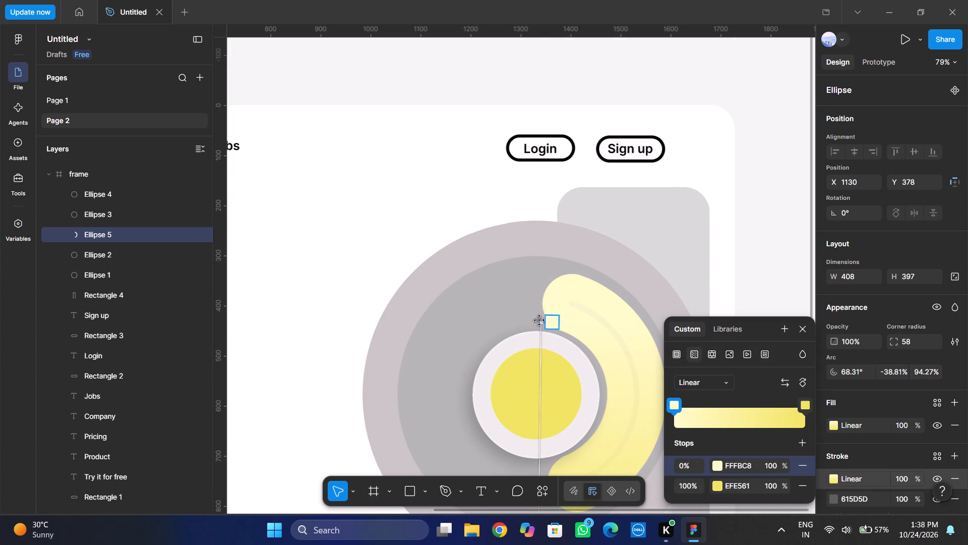
{"action": "left_click_drag", "start_coordinate": [539, 320], "coordinate": [538, 320]}
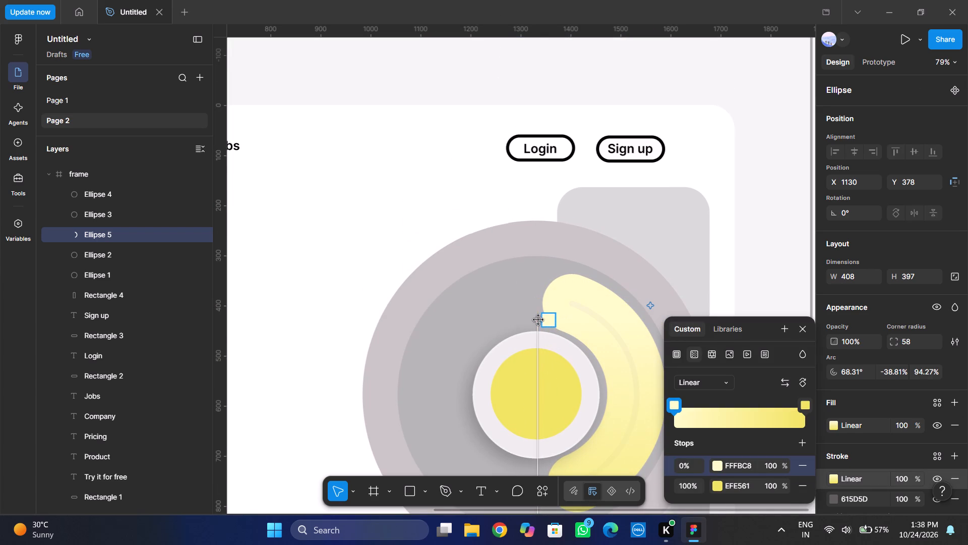
Move the end of the arc's stroke gradient up to about X 1335, Y 865, keeping it vertical, and close its settings.
{"action": "scroll", "coordinate": [538, 320], "scroll_direction": "down", "scroll_amount": 2}
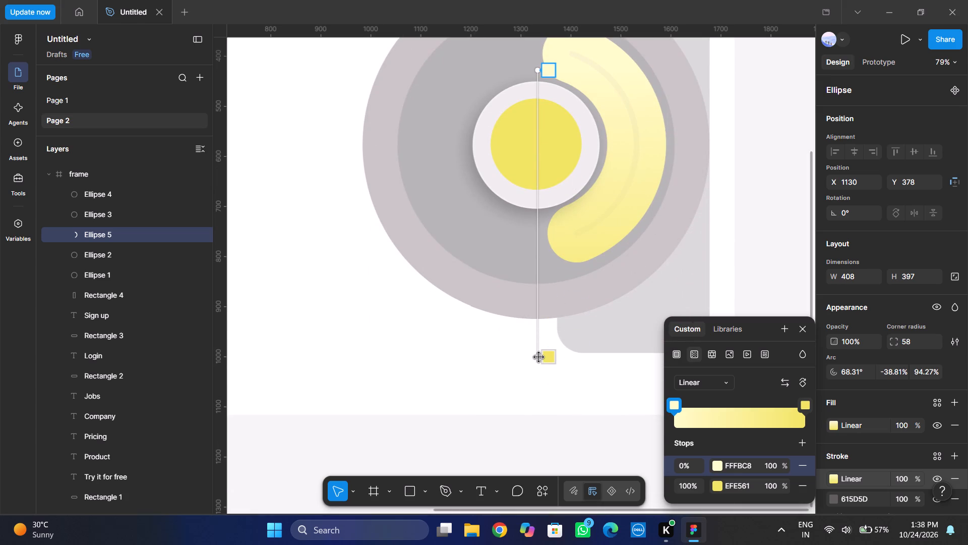
{"action": "left_click_drag", "start_coordinate": [539, 357], "coordinate": [537, 282]}
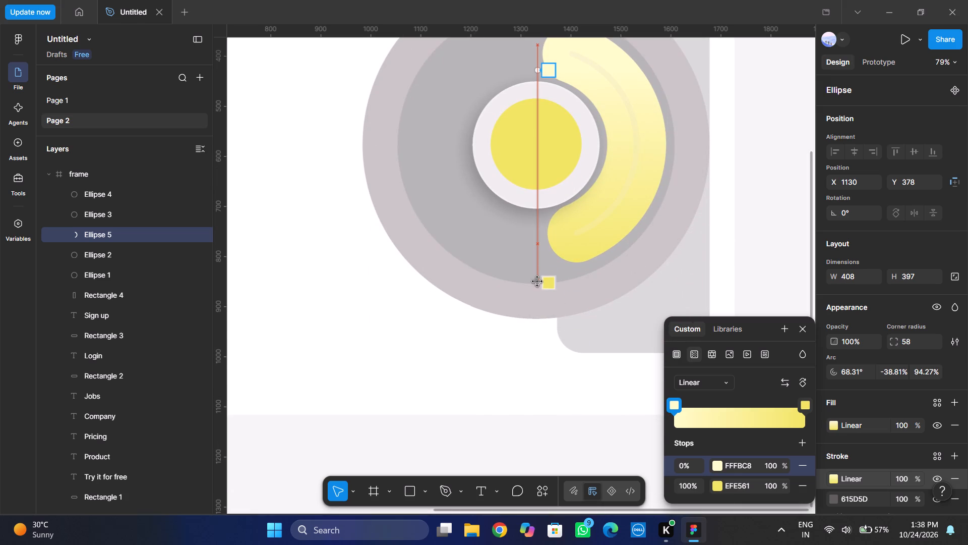
{"action": "left_click_drag", "start_coordinate": [537, 282], "coordinate": [531, 280]}
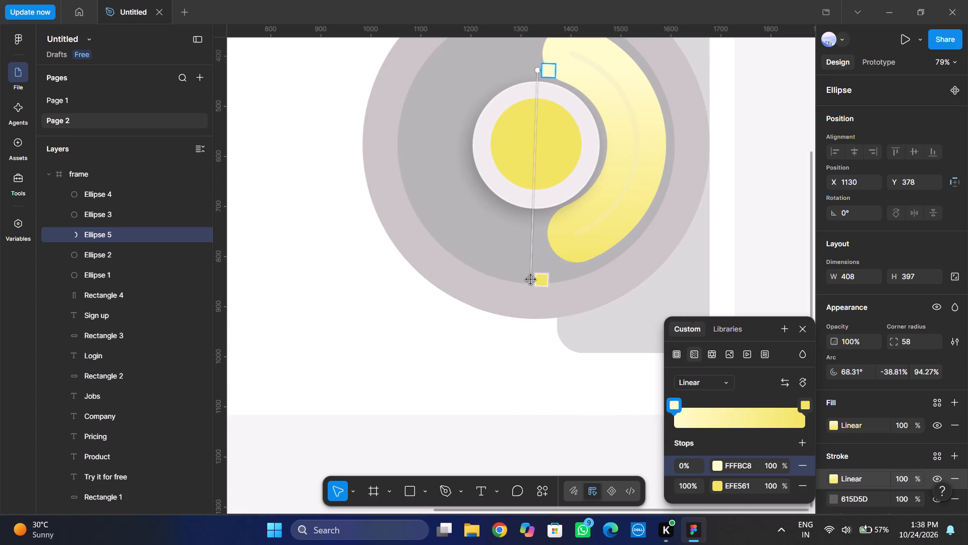
{"action": "left_click_drag", "start_coordinate": [531, 280], "coordinate": [537, 288]}
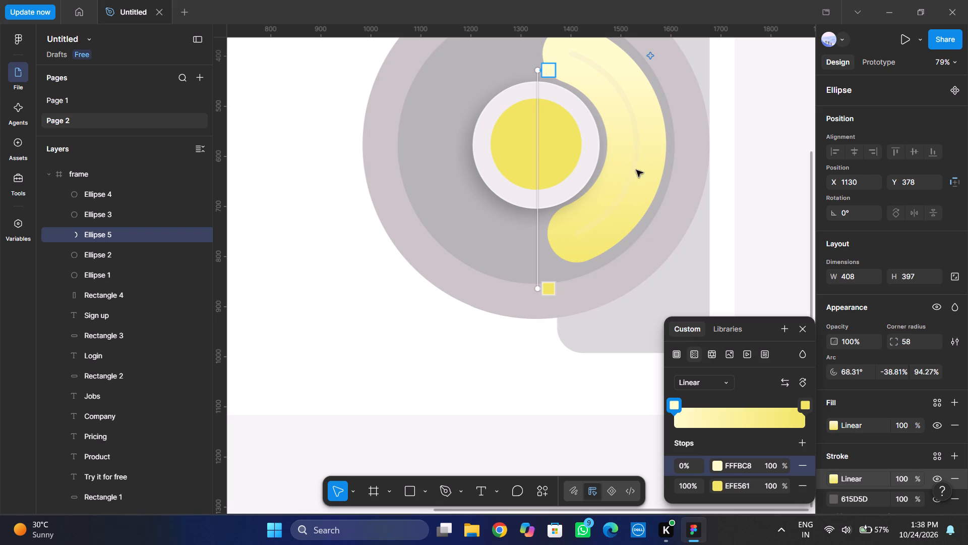
{"action": "left_click", "coordinate": [864, 424]}
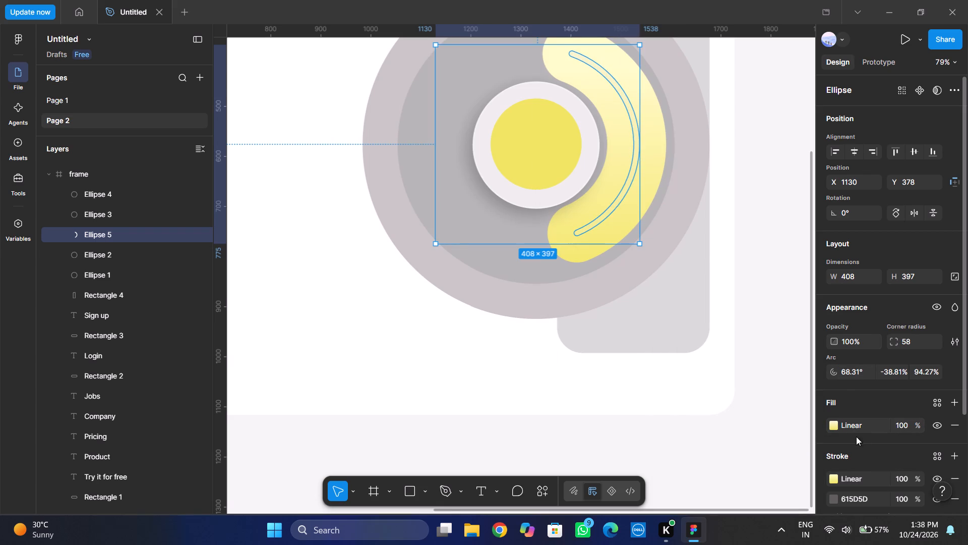
Move the end of the arc's fill gradient slightly down and inward to about X 1310, Y 1015.
{"action": "left_click", "coordinate": [831, 419]}
{"action": "scroll", "coordinate": [644, 247], "scroll_direction": "up", "scroll_amount": 1}
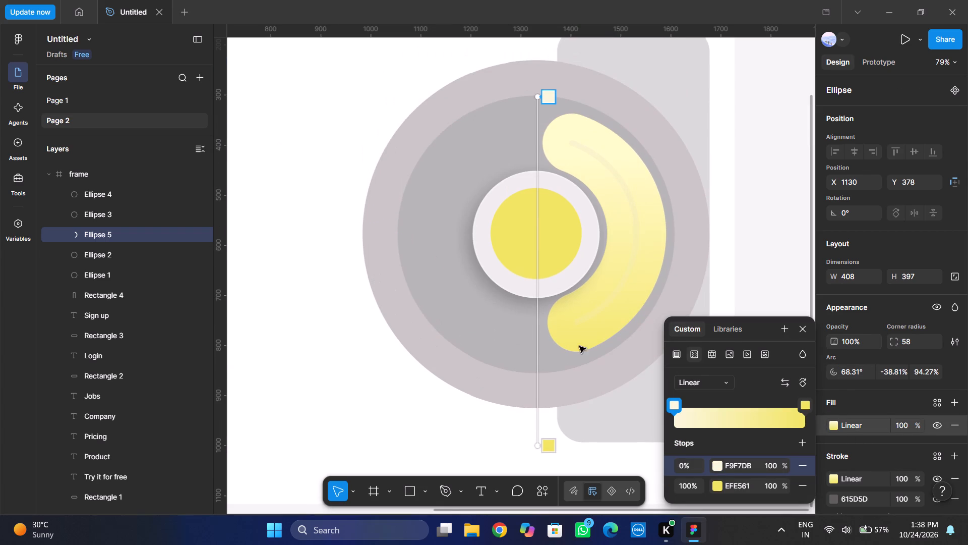
{"action": "left_click_drag", "start_coordinate": [539, 445], "coordinate": [539, 370]}
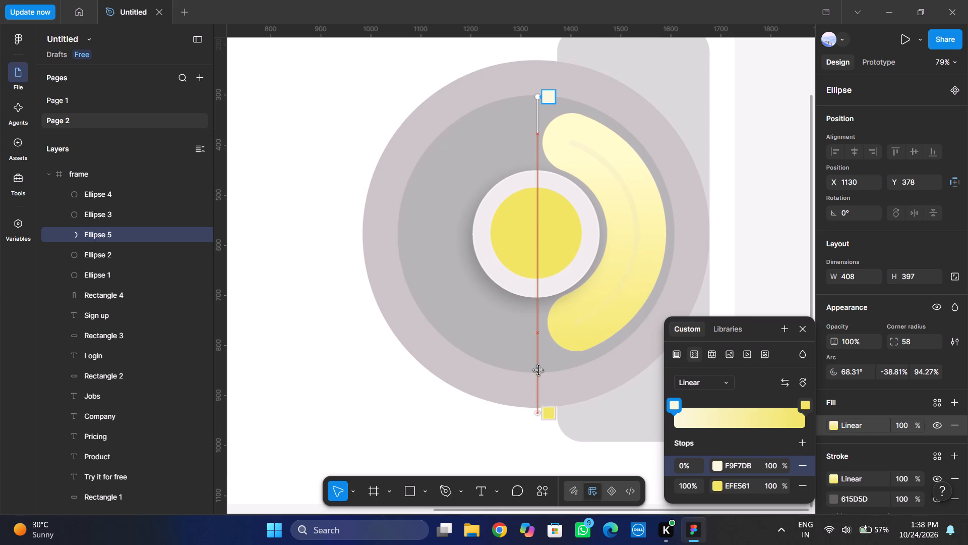
{"action": "left_click_drag", "start_coordinate": [539, 370], "coordinate": [532, 371]}
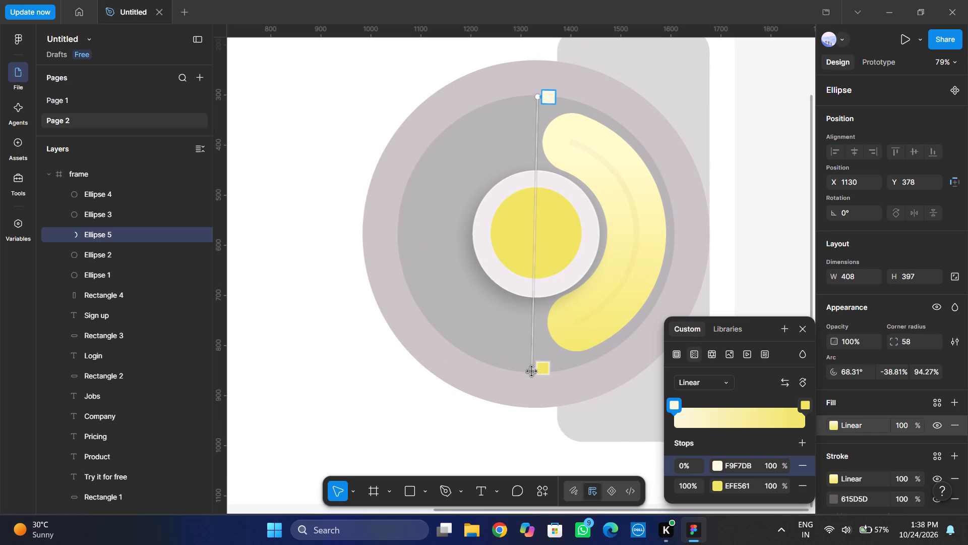
{"action": "left_click_drag", "start_coordinate": [532, 371], "coordinate": [525, 439]}
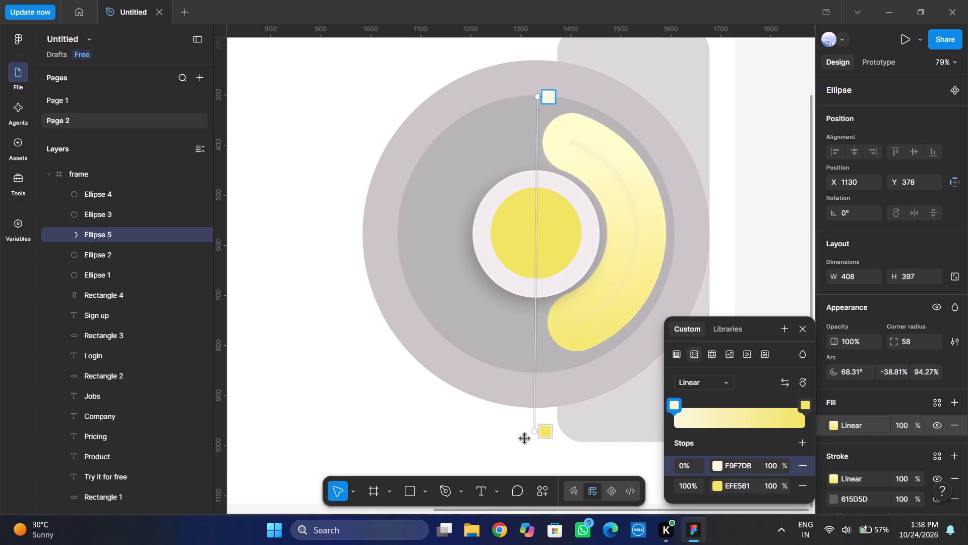
{"action": "left_click_drag", "start_coordinate": [525, 439], "coordinate": [525, 452]}
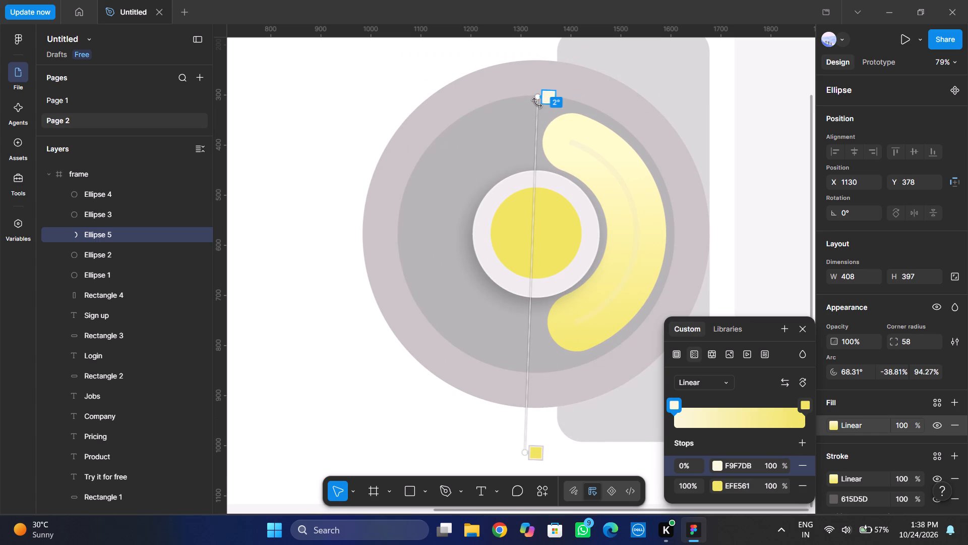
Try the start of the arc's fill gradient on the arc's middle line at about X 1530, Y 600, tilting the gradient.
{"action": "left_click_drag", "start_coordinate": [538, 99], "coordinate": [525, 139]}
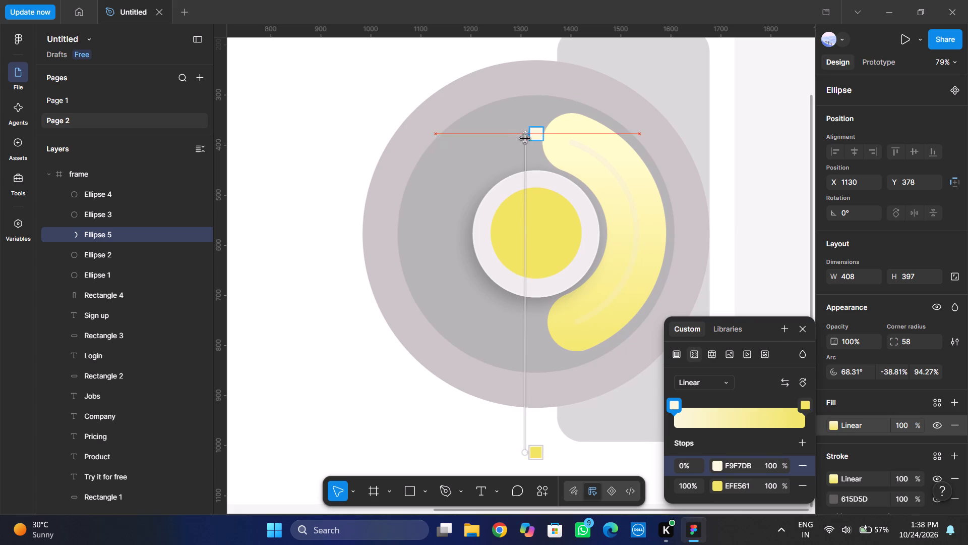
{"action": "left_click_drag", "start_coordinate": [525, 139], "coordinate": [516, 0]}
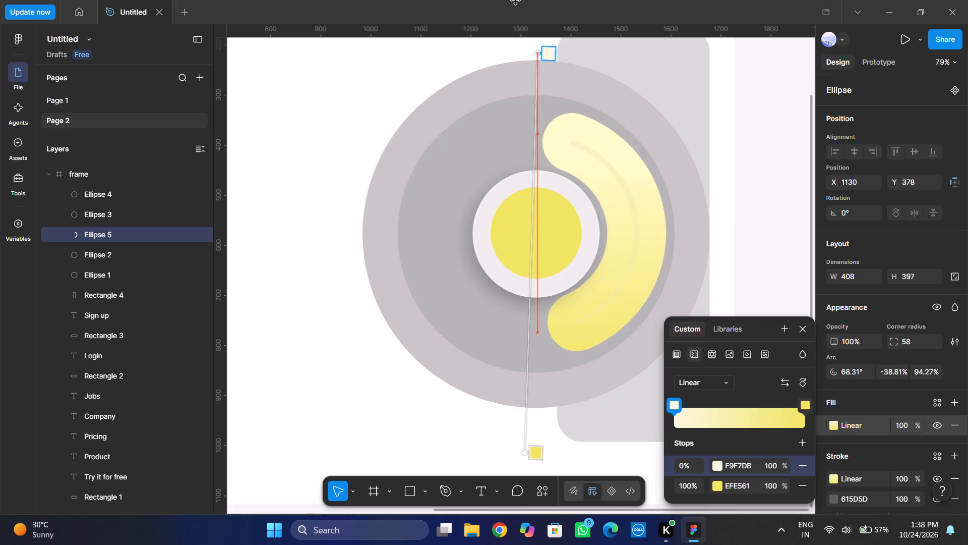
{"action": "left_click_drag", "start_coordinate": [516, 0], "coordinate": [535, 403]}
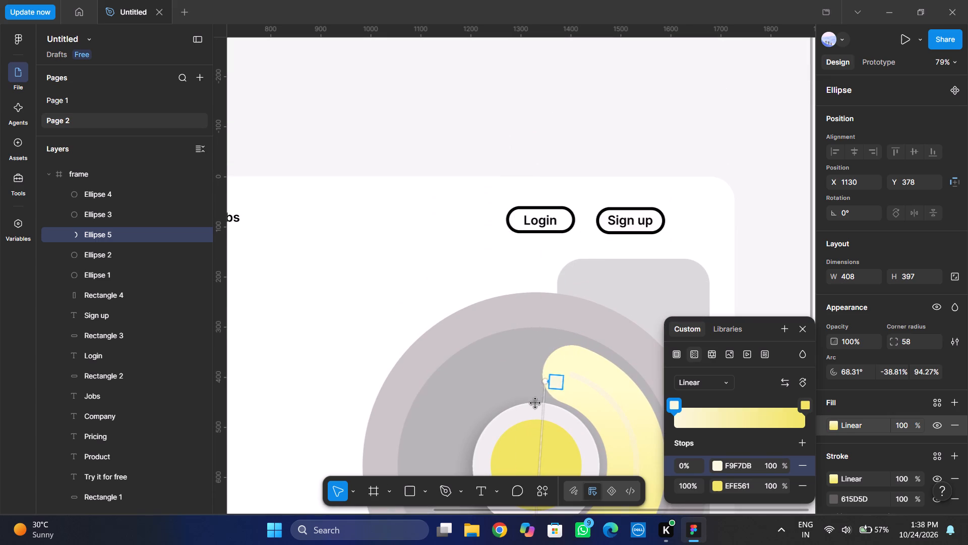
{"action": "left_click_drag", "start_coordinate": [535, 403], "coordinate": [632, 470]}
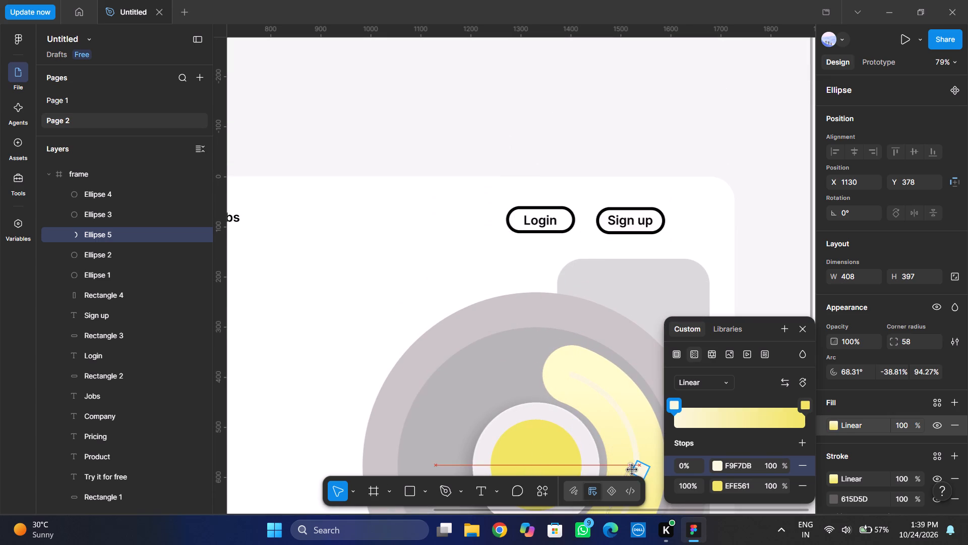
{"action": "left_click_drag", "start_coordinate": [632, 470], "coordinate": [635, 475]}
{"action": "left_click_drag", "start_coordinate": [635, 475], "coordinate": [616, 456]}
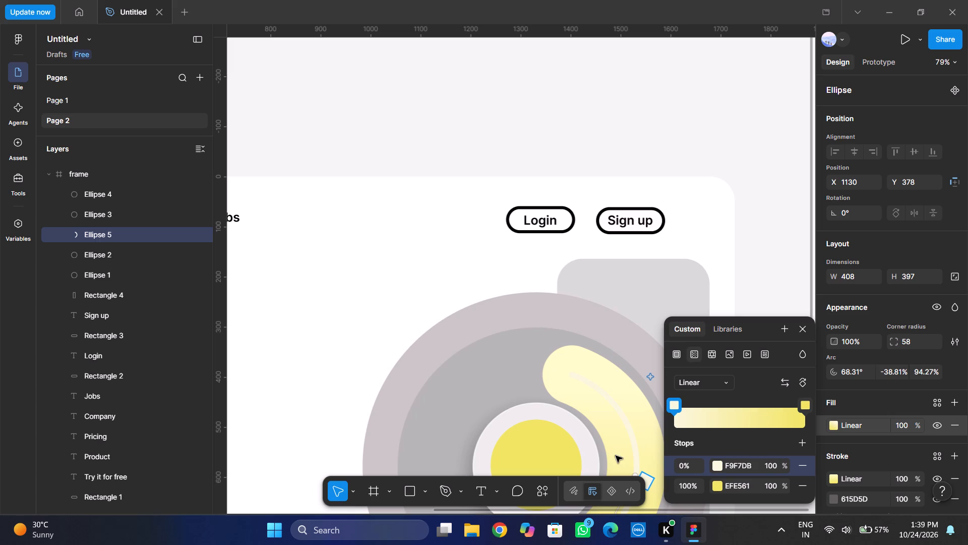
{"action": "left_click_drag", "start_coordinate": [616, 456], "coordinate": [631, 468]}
Place the start of the arc's fill gradient at about X 1310, Y 425, nearly vertical above its end, and close its settings.
{"action": "scroll", "coordinate": [632, 437], "scroll_direction": "down", "scroll_amount": 1}
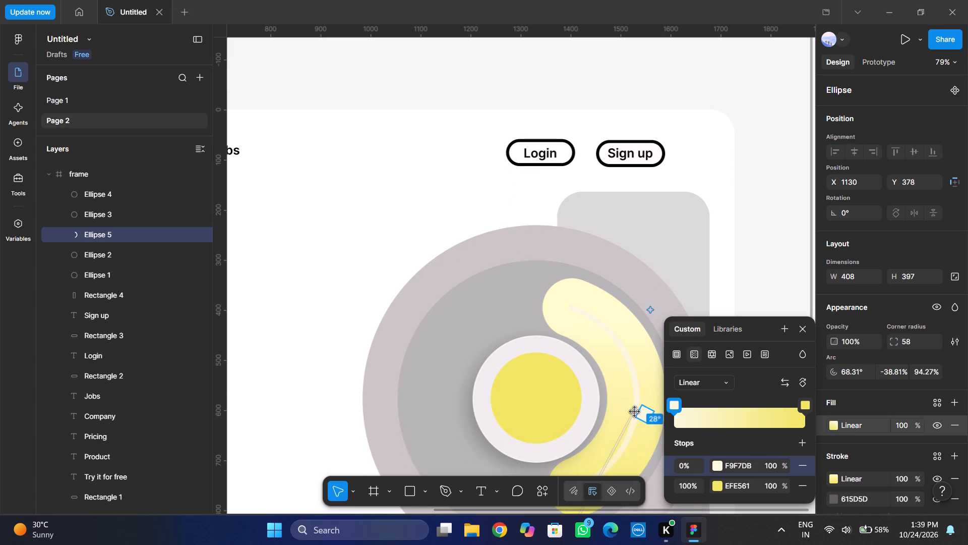
{"action": "left_click_drag", "start_coordinate": [635, 411], "coordinate": [517, 323]}
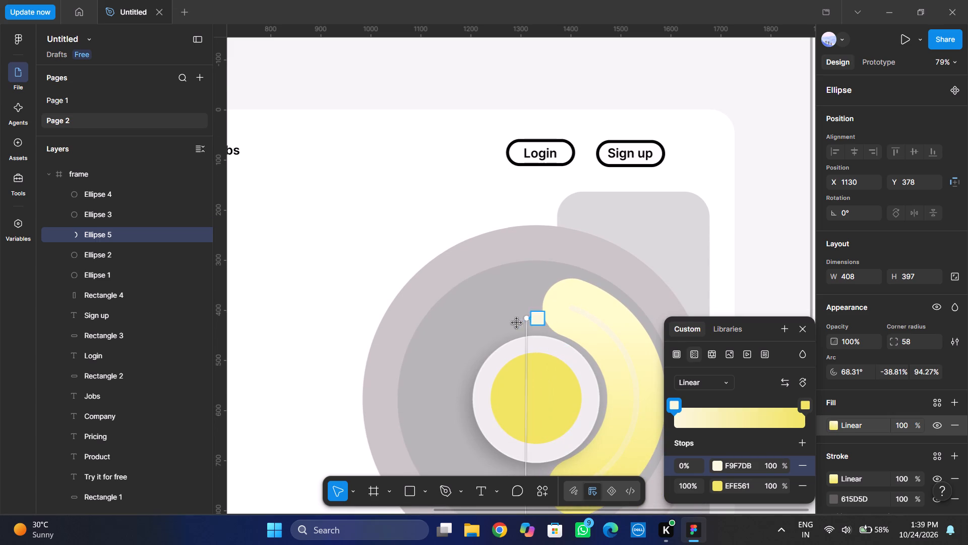
{"action": "left_click_drag", "start_coordinate": [517, 323], "coordinate": [538, 313]}
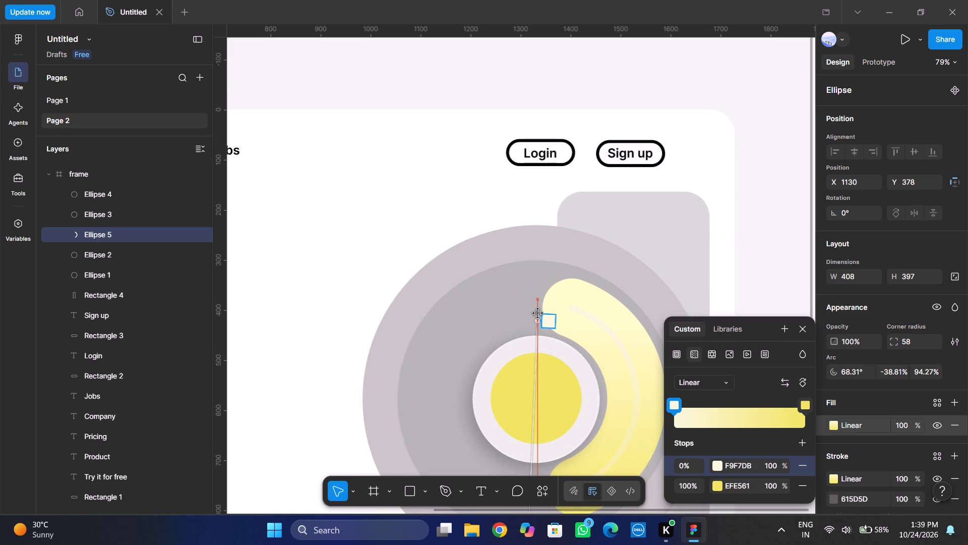
{"action": "left_click_drag", "start_coordinate": [538, 313], "coordinate": [535, 267]}
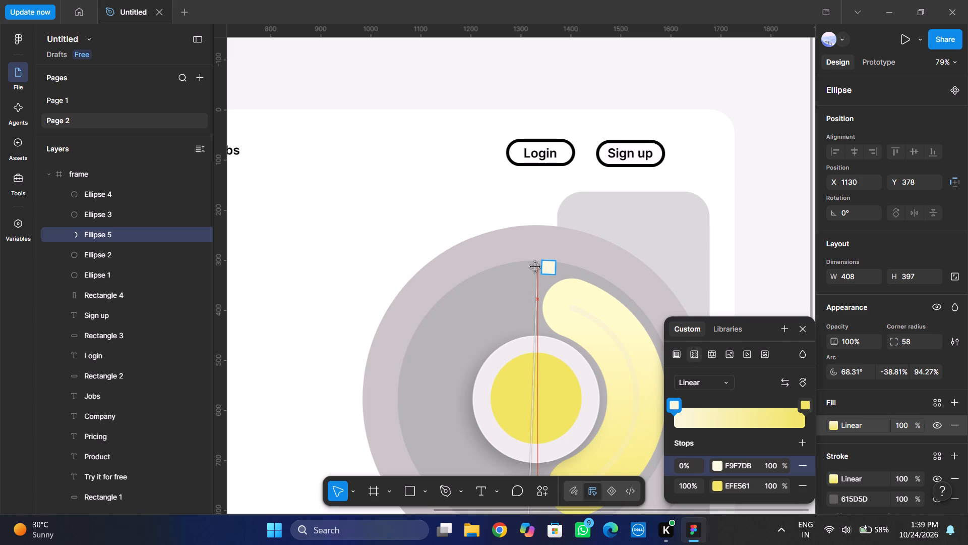
{"action": "left_click_drag", "start_coordinate": [535, 267], "coordinate": [522, 199]}
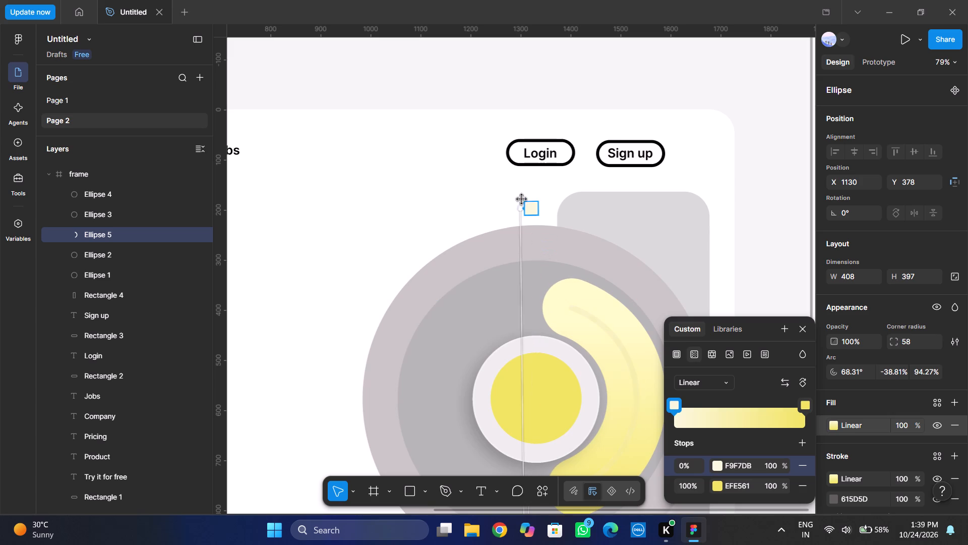
{"action": "left_click_drag", "start_coordinate": [522, 199], "coordinate": [568, 337]}
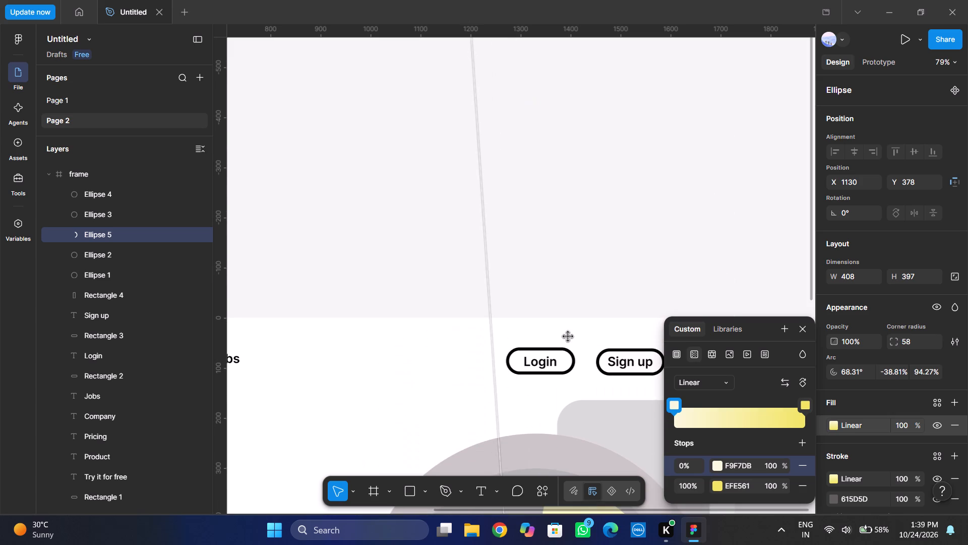
{"action": "left_click_drag", "start_coordinate": [568, 337], "coordinate": [549, 296]}
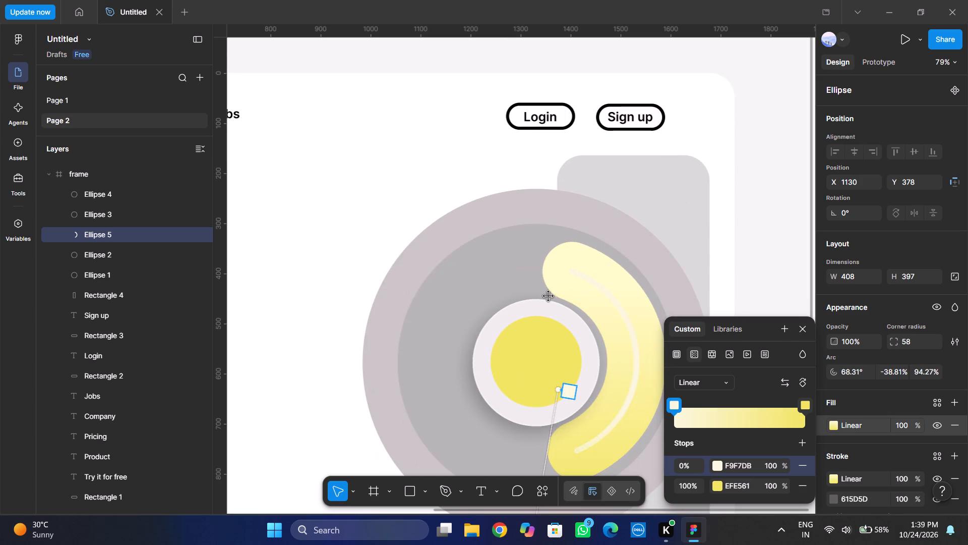
{"action": "left_click_drag", "start_coordinate": [549, 296], "coordinate": [567, 340]}
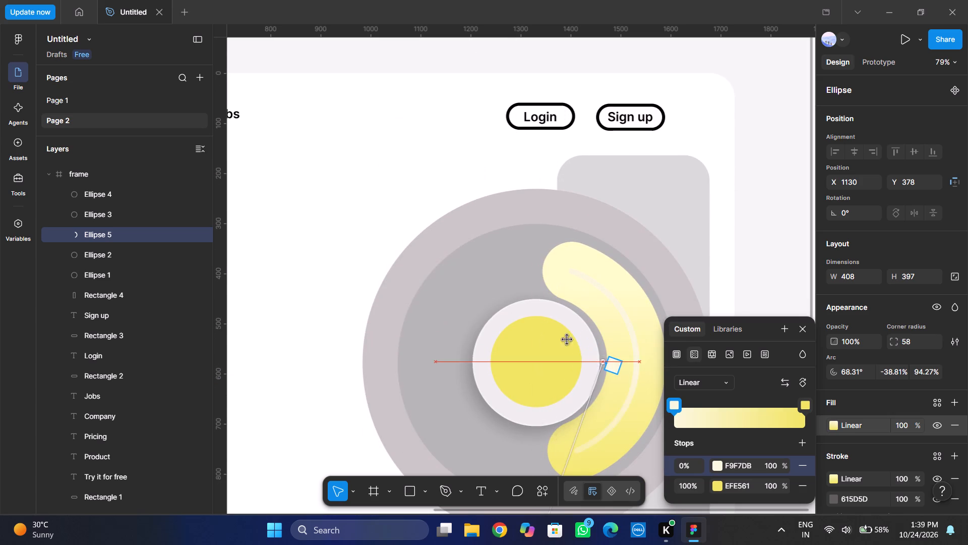
{"action": "left_click_drag", "start_coordinate": [567, 340], "coordinate": [525, 286]}
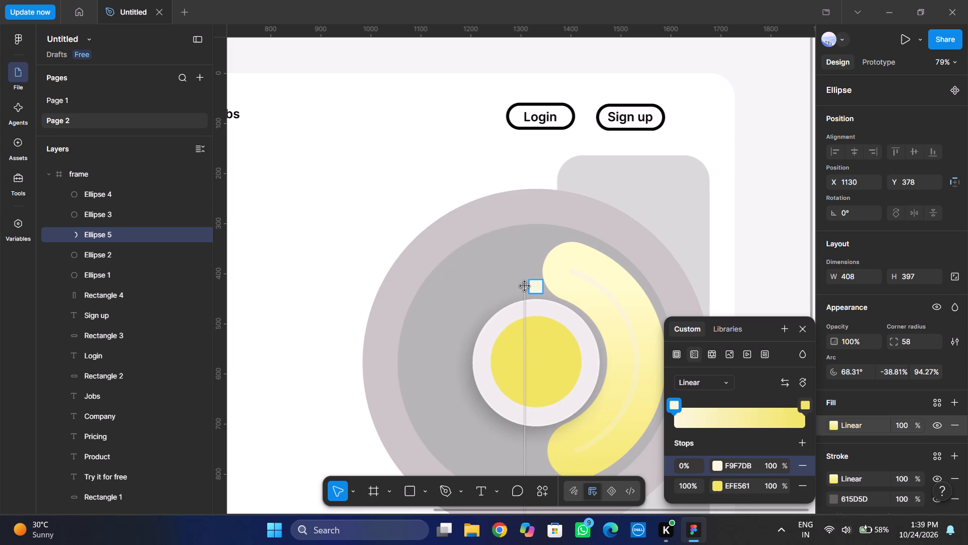
{"action": "left_click_drag", "start_coordinate": [525, 286], "coordinate": [527, 286]}
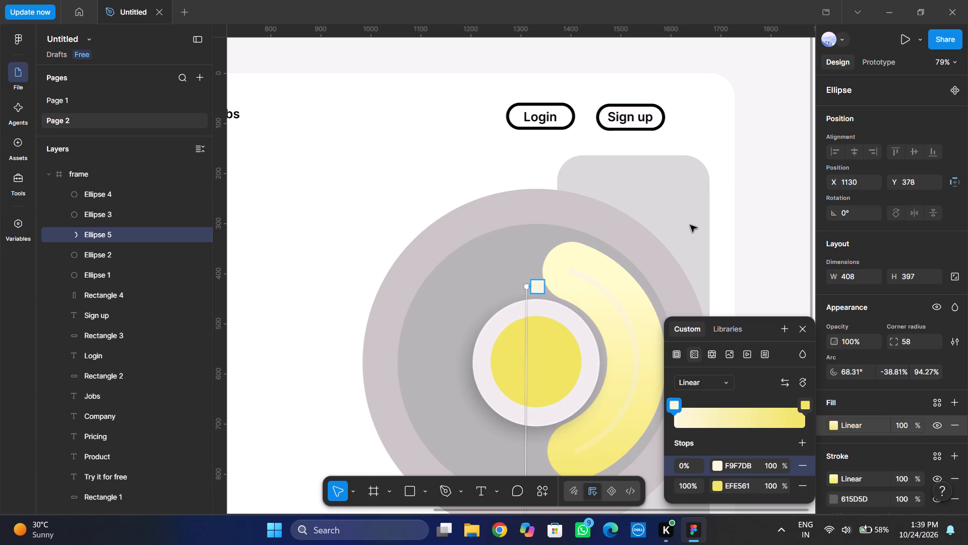
{"action": "left_click", "coordinate": [781, 240]}
{"action": "scroll", "coordinate": [734, 300], "scroll_direction": "down", "scroll_amount": 1}
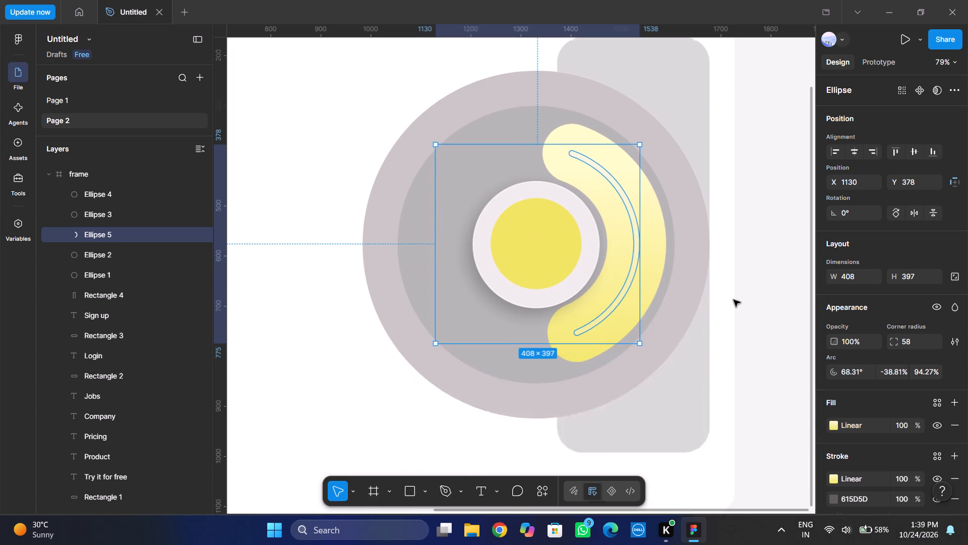
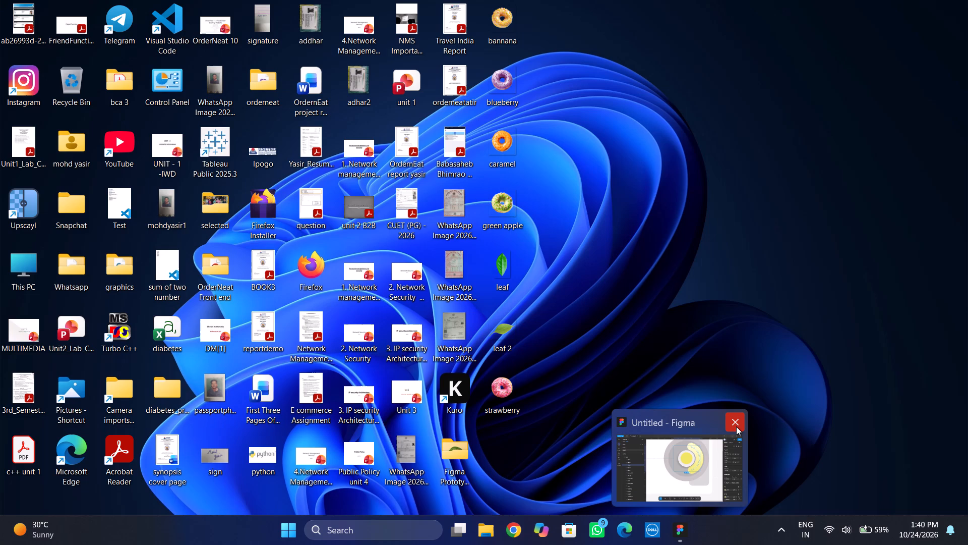
Close the Untitled Figma file's window from the desktop.
{"action": "left_click", "coordinate": [736, 426]}
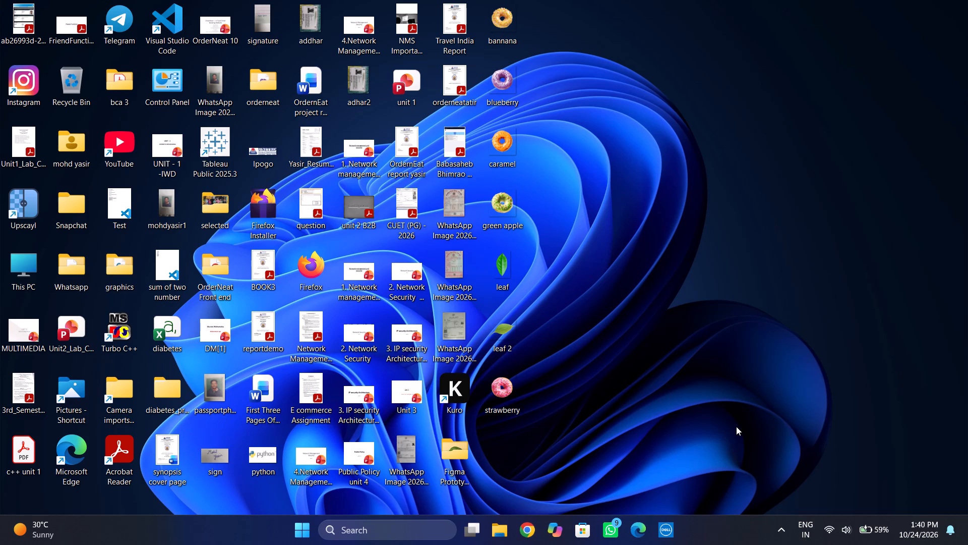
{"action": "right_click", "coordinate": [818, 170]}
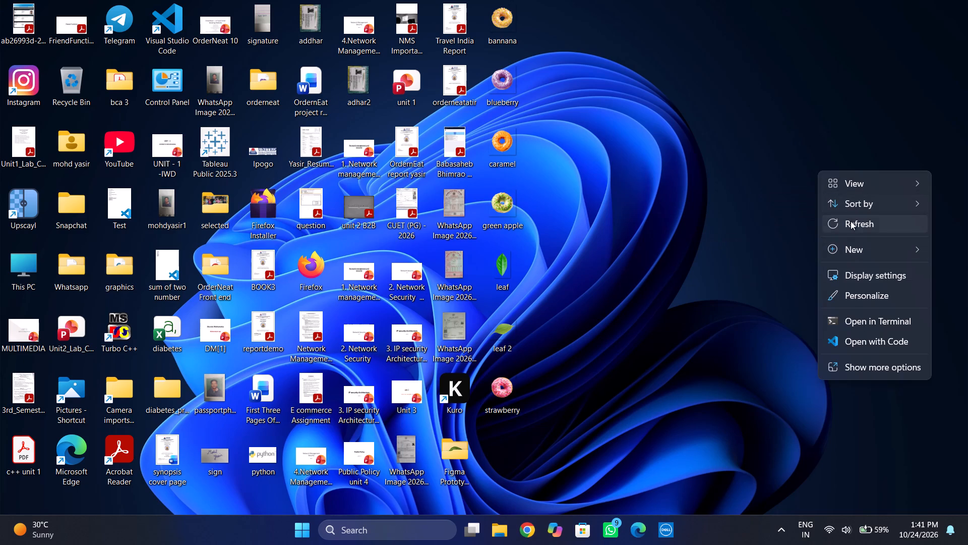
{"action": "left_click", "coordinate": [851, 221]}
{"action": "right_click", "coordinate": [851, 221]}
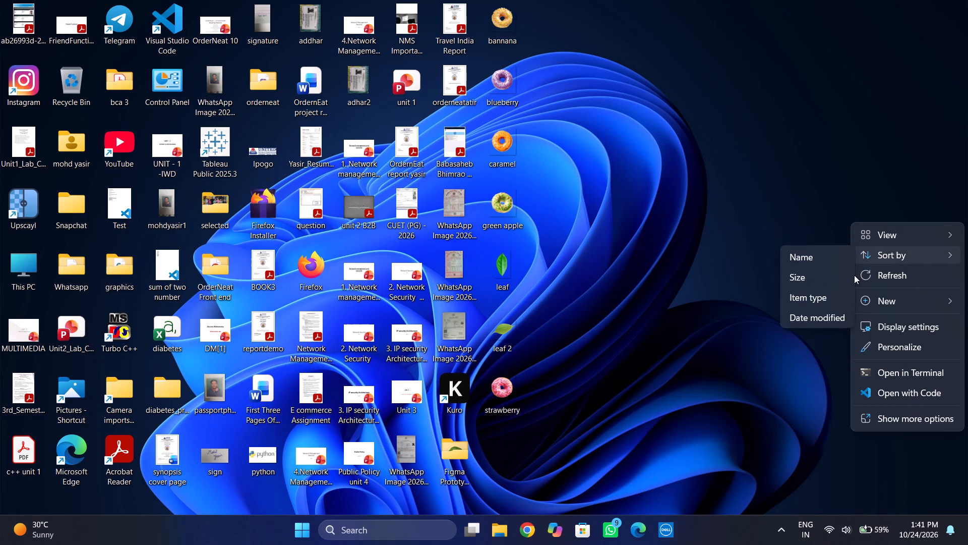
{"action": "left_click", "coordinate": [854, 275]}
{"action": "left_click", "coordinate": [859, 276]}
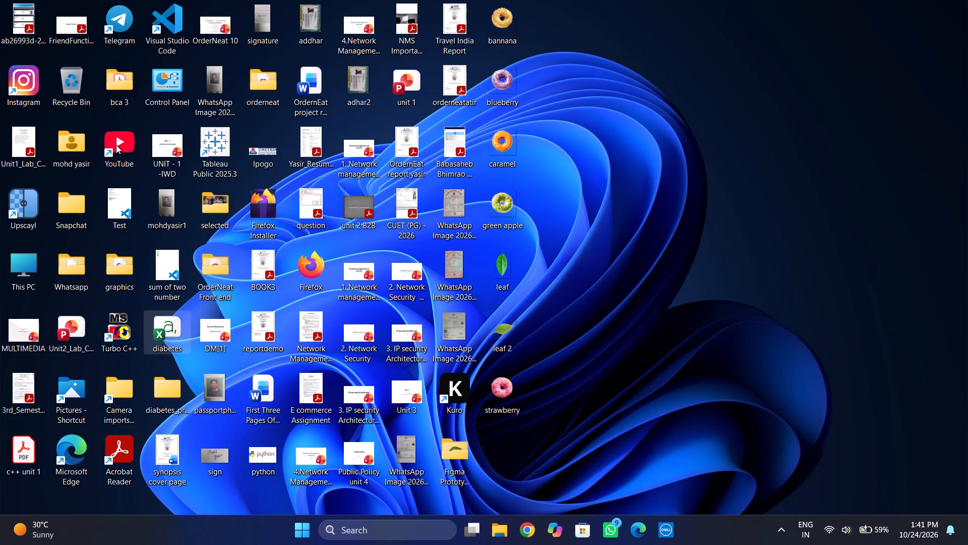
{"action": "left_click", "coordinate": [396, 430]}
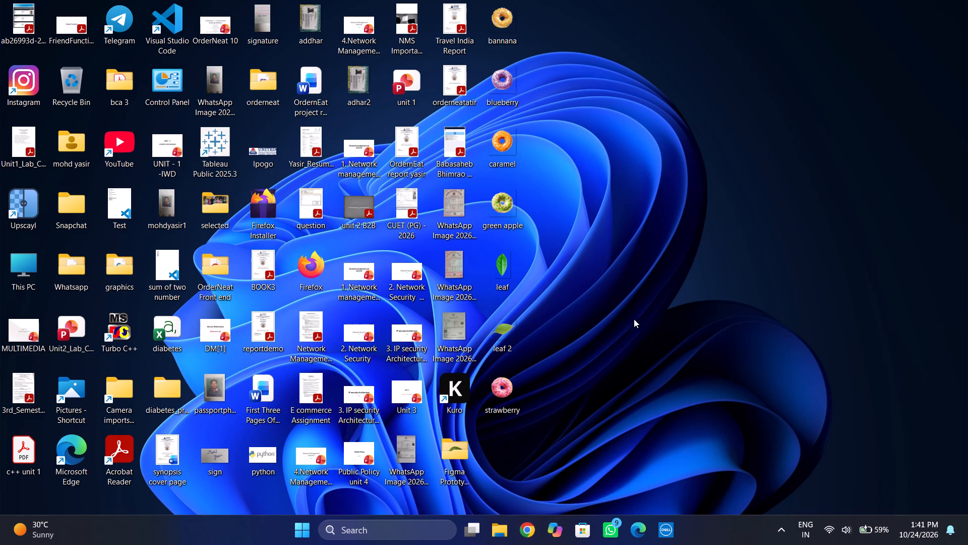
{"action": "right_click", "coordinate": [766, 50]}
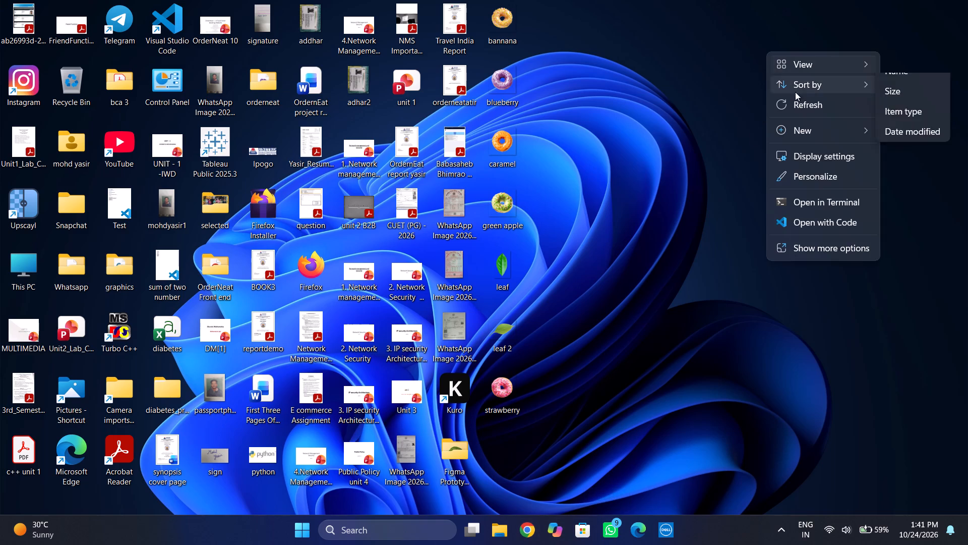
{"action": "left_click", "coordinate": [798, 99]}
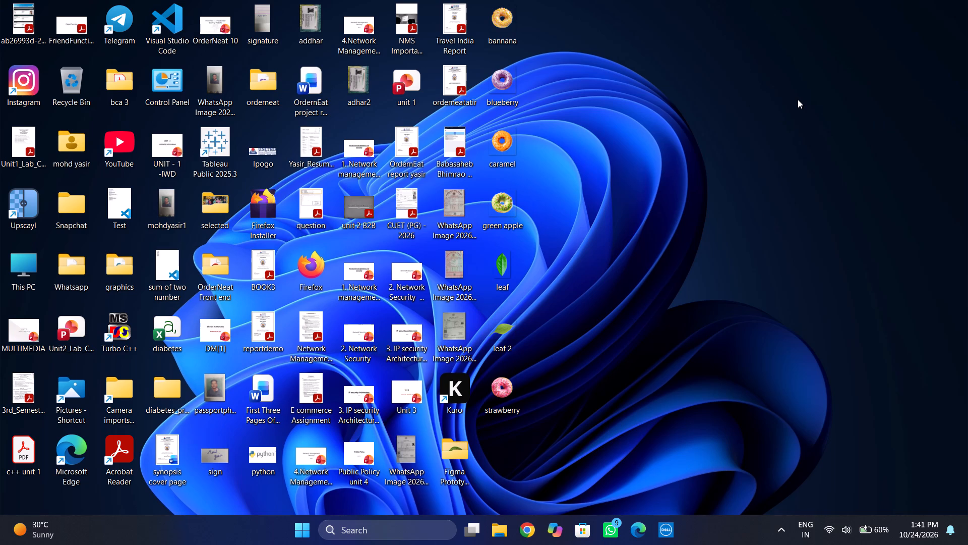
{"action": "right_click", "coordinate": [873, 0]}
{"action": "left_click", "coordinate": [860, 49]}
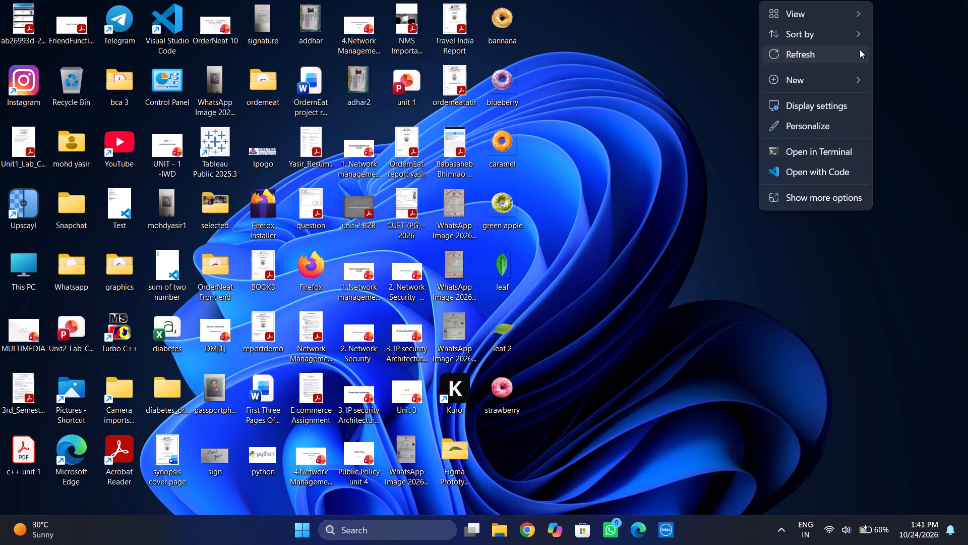
Bring up the Shut Down Windows dialog from the desktop.
{"action": "key", "text": "alt+F5"}
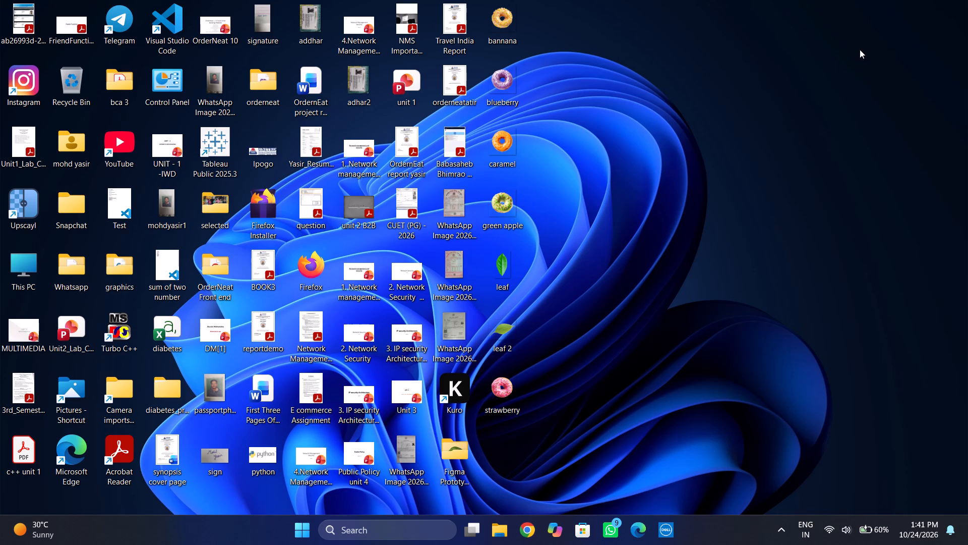
{"action": "key", "text": "alt+F4"}
{"action": "key", "text": "alt+F4"}
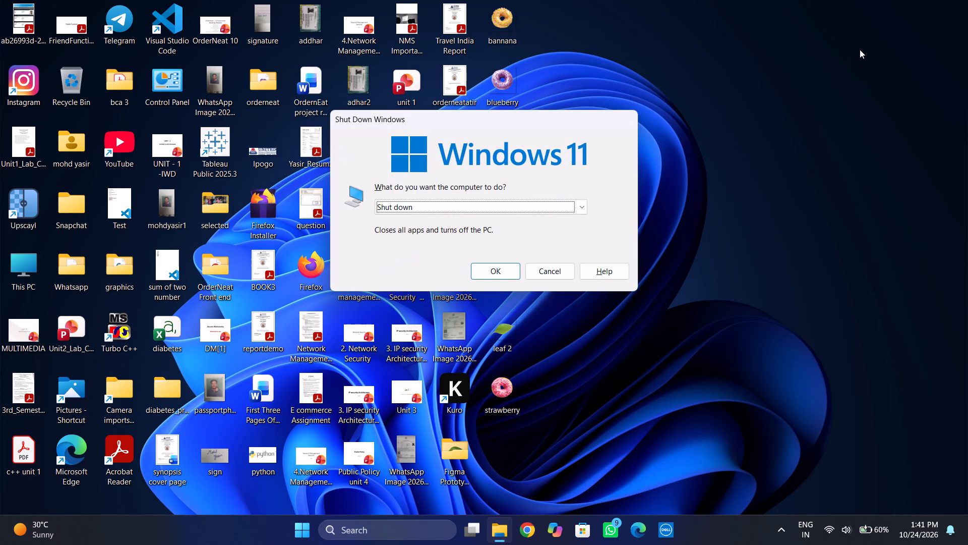